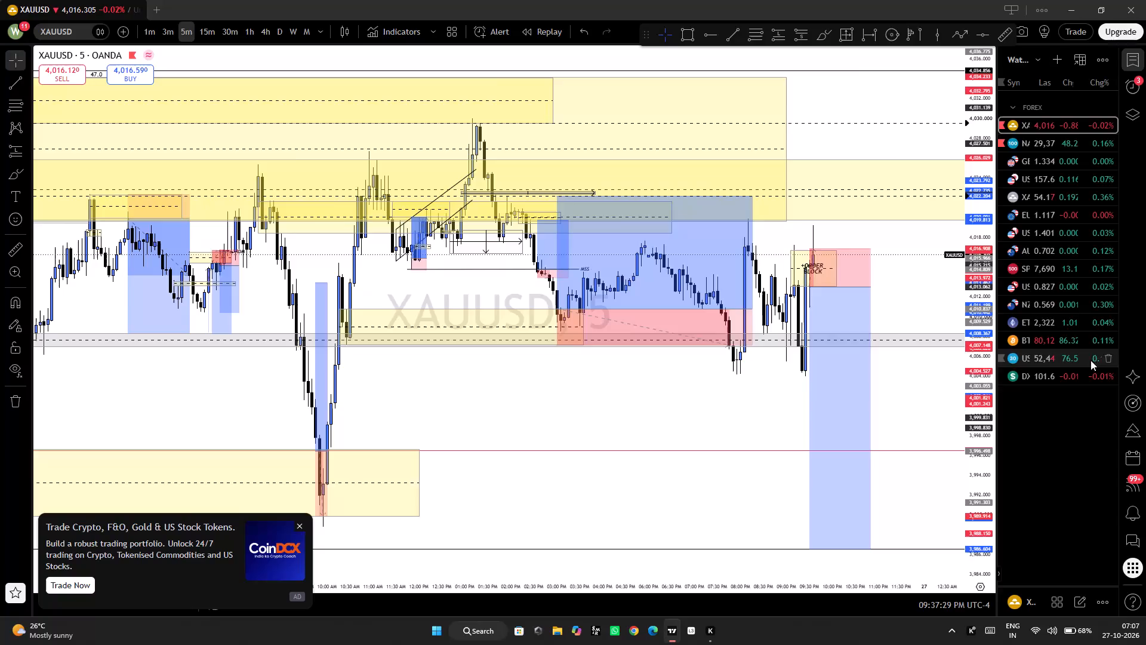
Switch the XAUUSD chart to the 1-minute timeframe.
scroll(936, 392, "up", 4)
left_click_drag(676, 414, 676, 426)
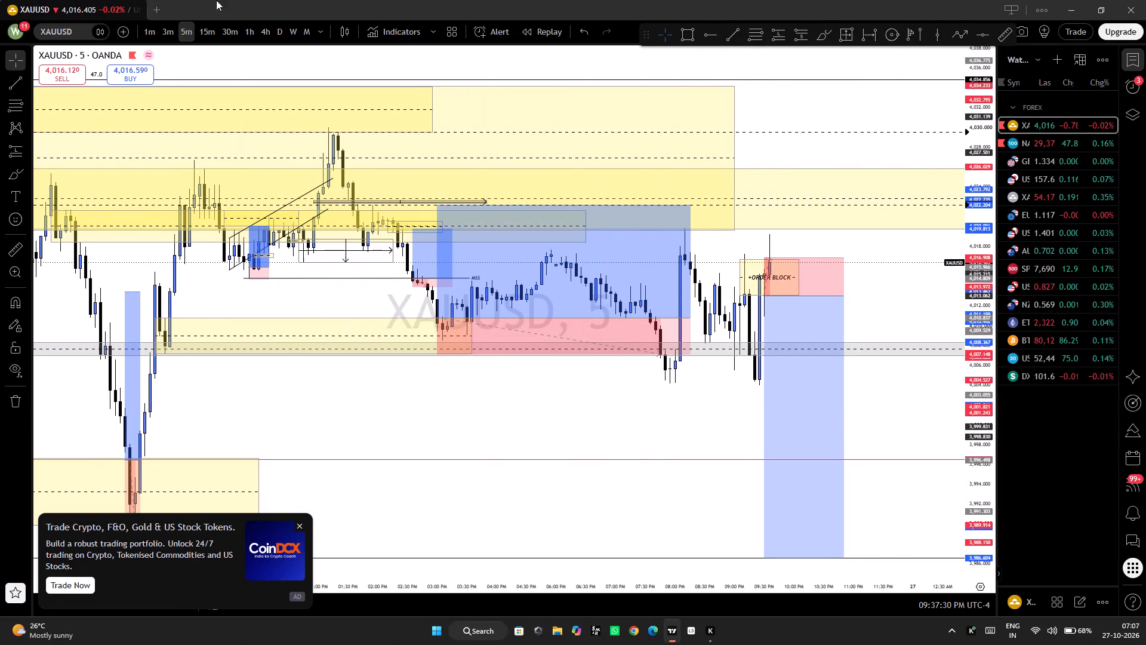
left_click(154, 26)
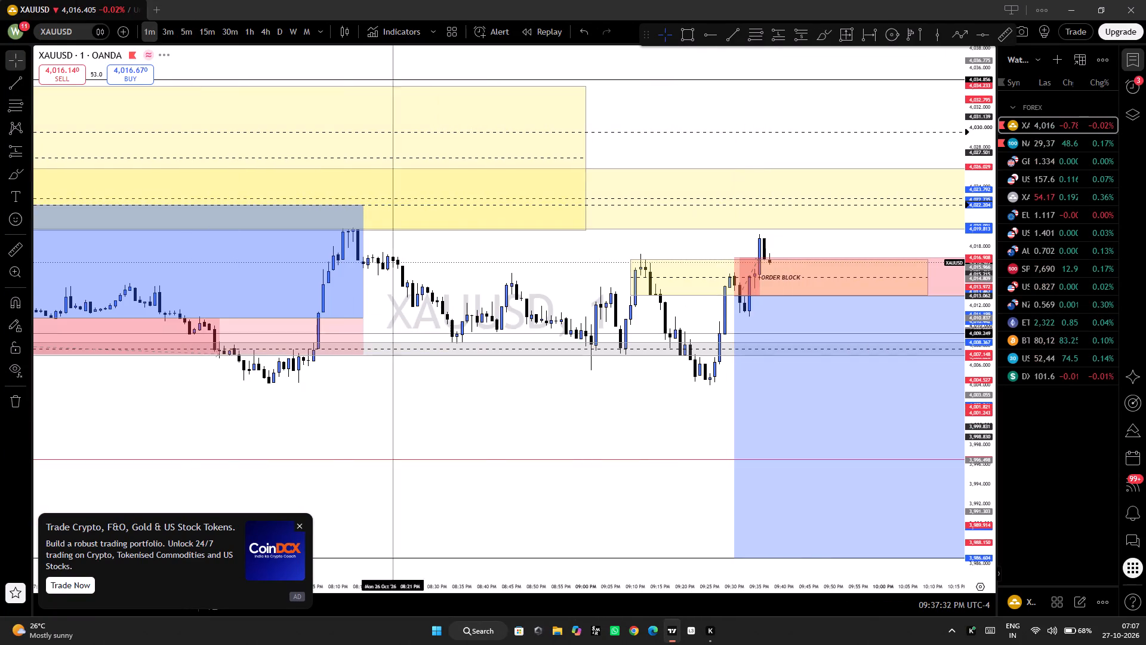
Draw a rectangle zone from the 08:11 PM swing high past the latest candles, spanning about 4,018.5 to 4,020.
scroll(506, 373, "down", 2)
left_click_drag(605, 419, 602, 437)
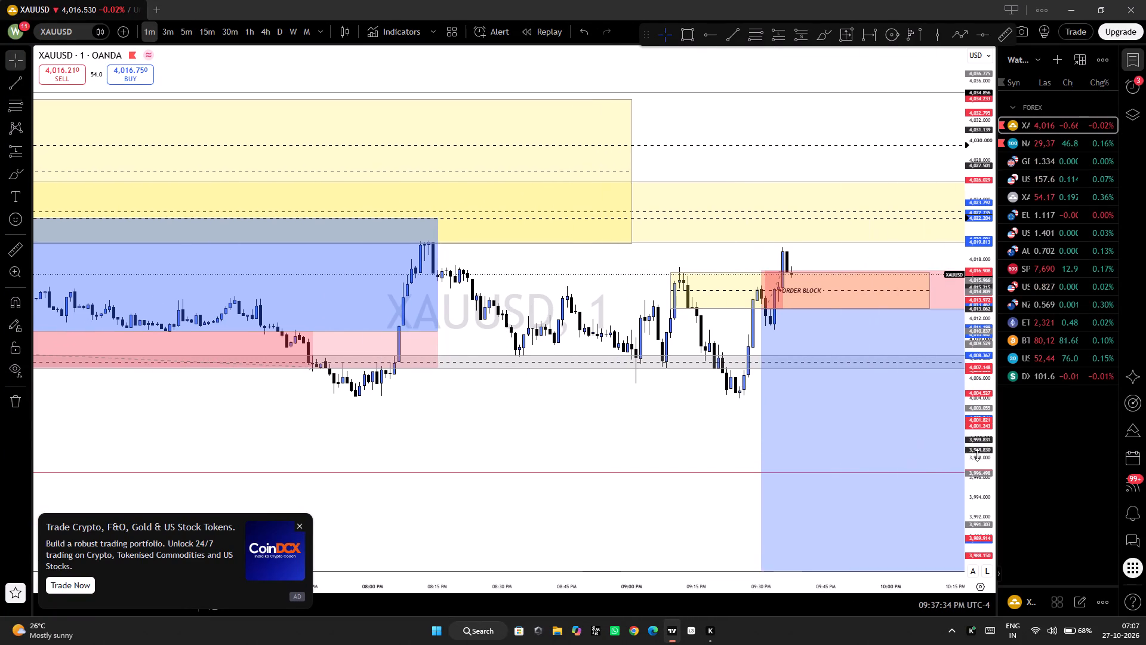
left_click_drag(986, 466, 958, 324)
left_click_drag(604, 235, 537, 330)
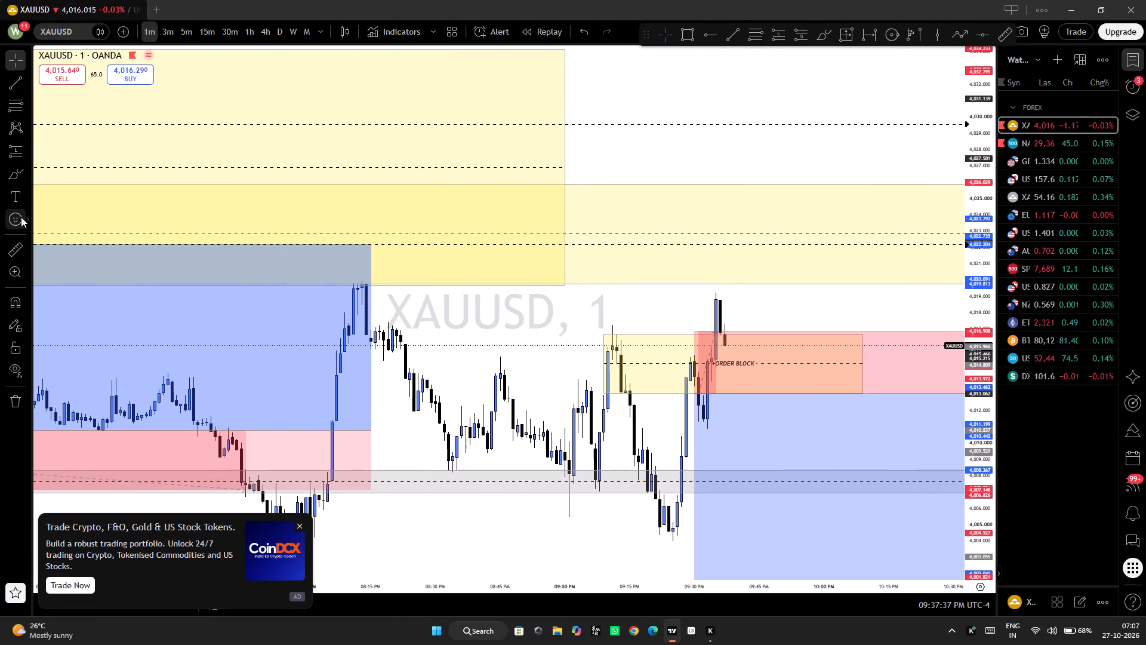
left_click(684, 29)
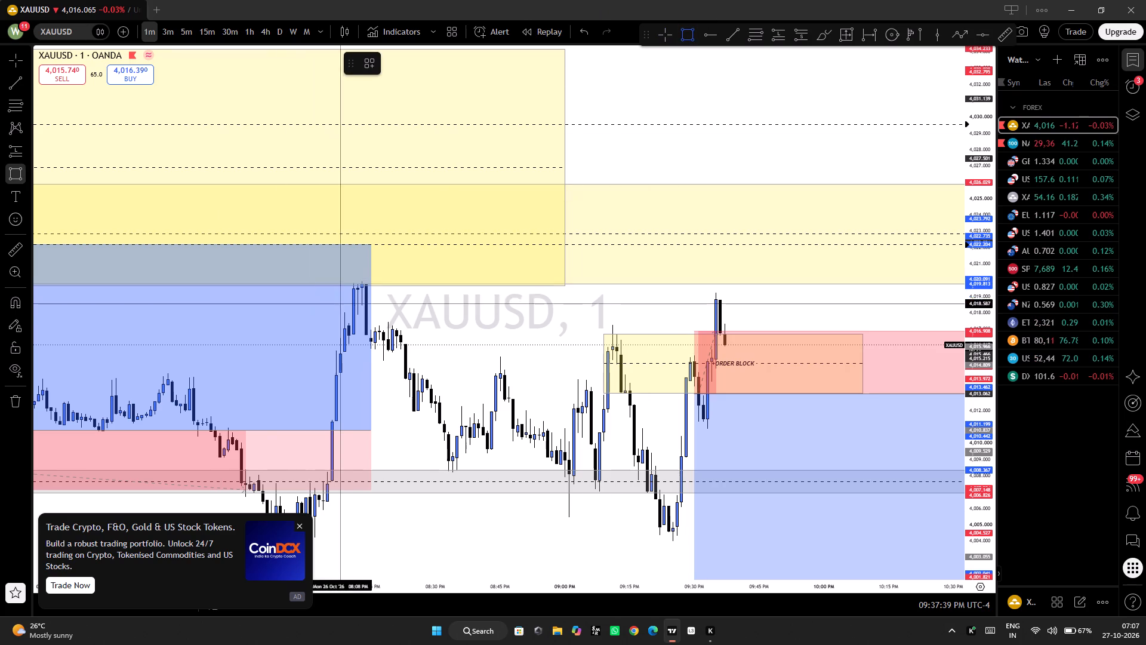
left_click(355, 305)
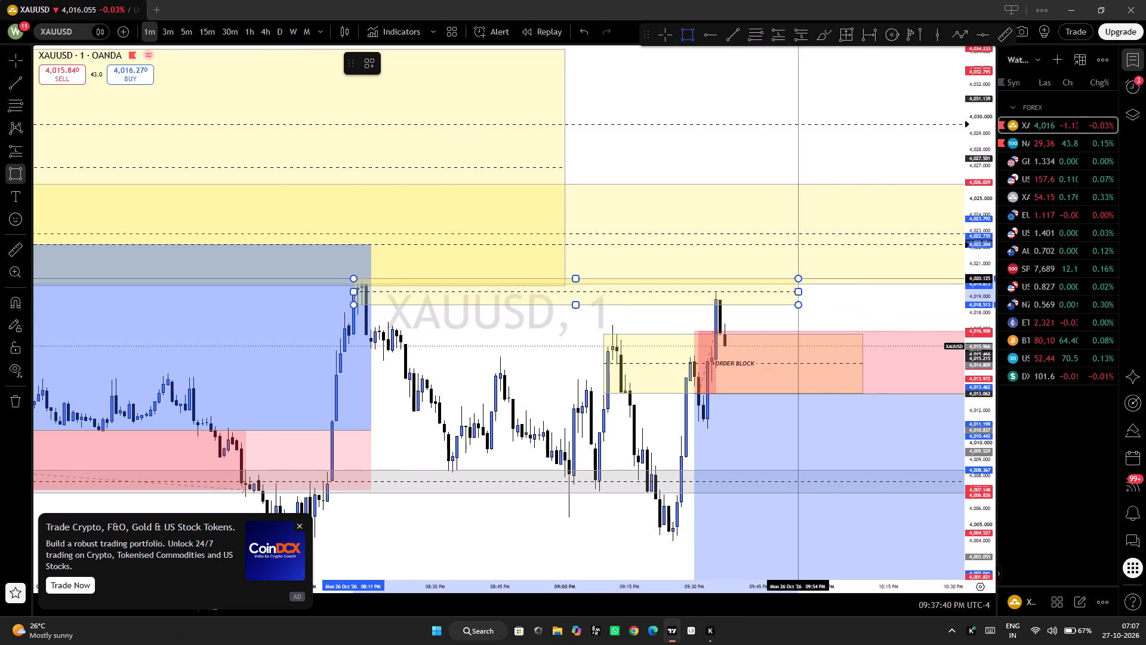
left_click(812, 281)
left_click(847, 297)
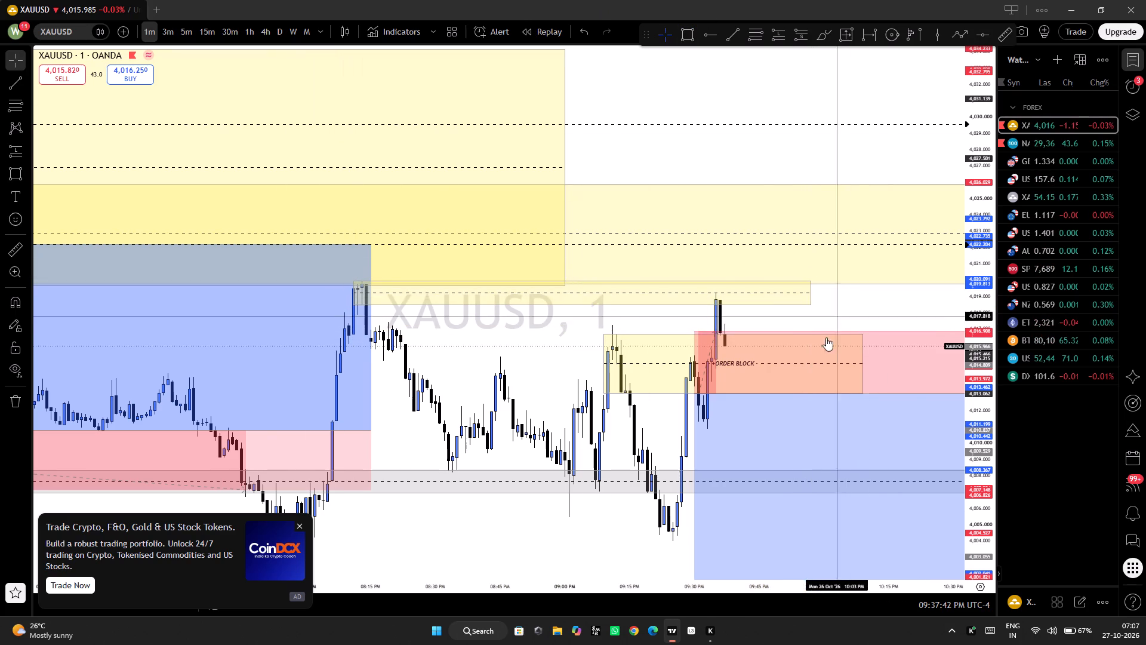
Shorten the short position starting at 09:30 PM over the order block so it ends at about 09:36 PM.
left_click_drag(642, 410, 476, 410)
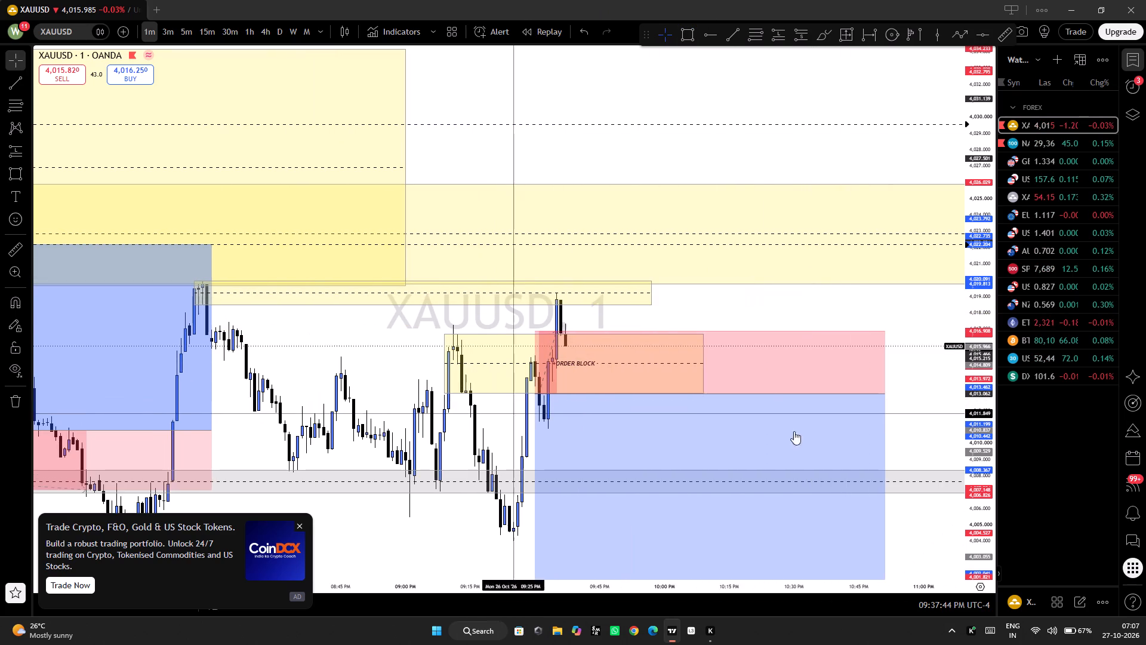
left_click_drag(886, 392, 578, 413)
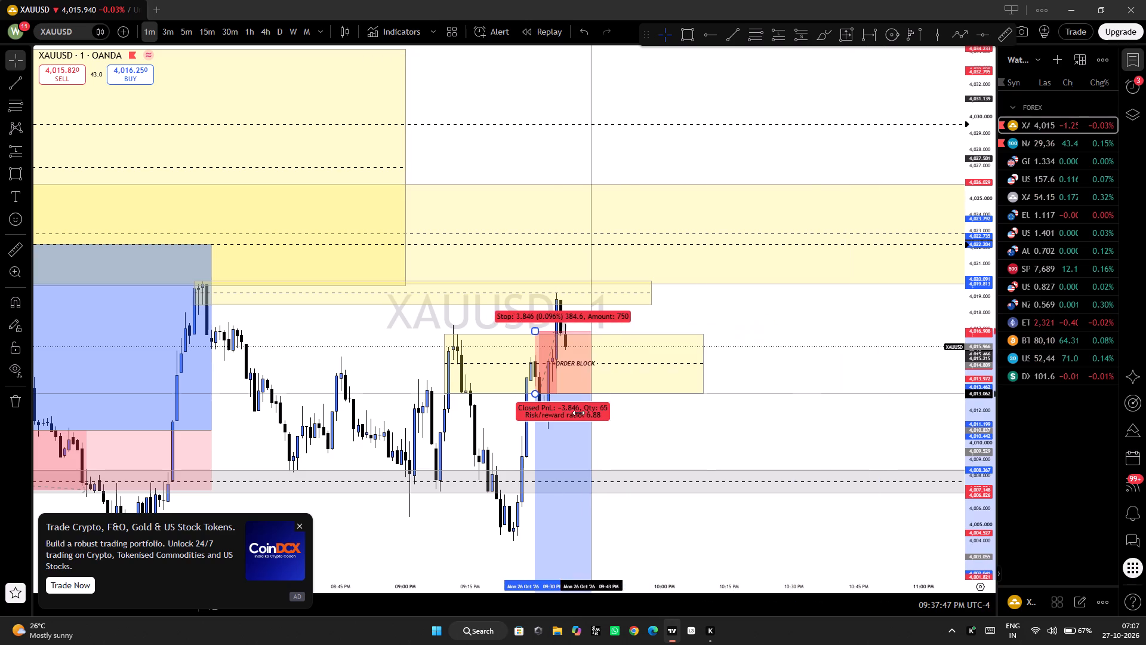
left_click_drag(578, 413, 559, 417)
left_click(592, 435)
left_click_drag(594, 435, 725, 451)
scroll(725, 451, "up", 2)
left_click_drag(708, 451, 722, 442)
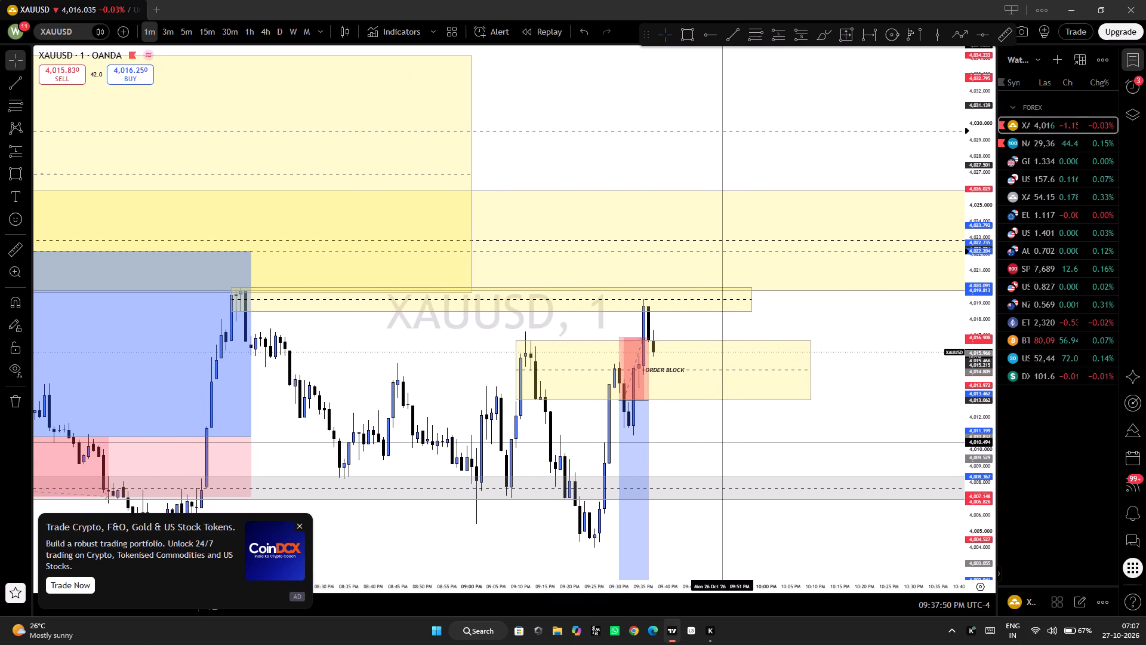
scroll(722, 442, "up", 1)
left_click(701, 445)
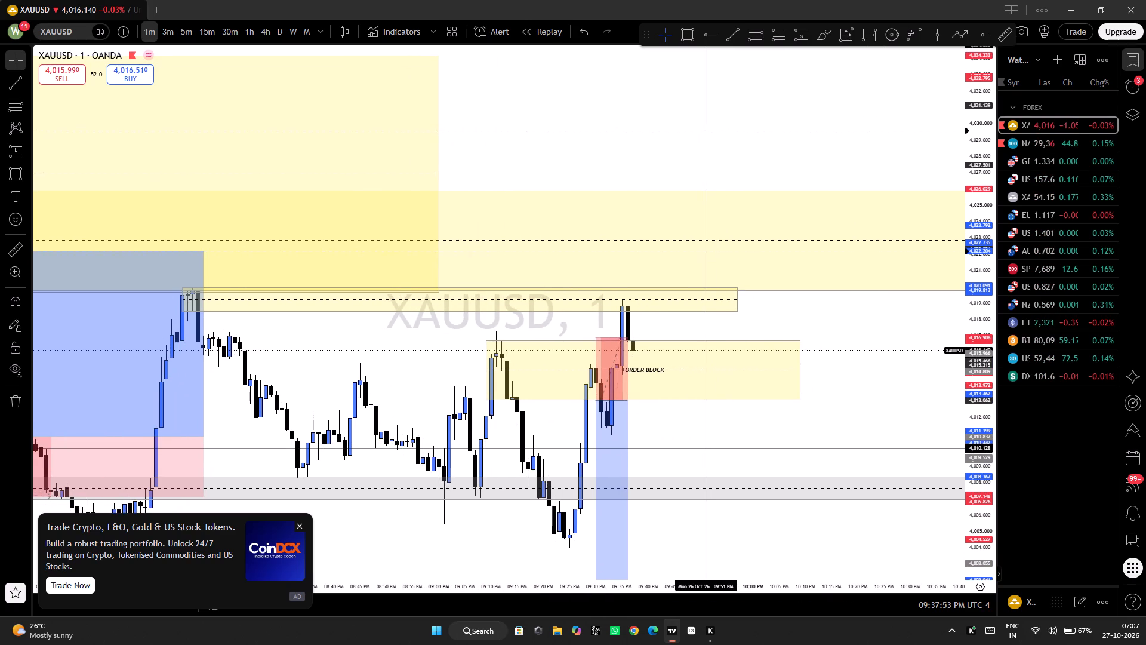
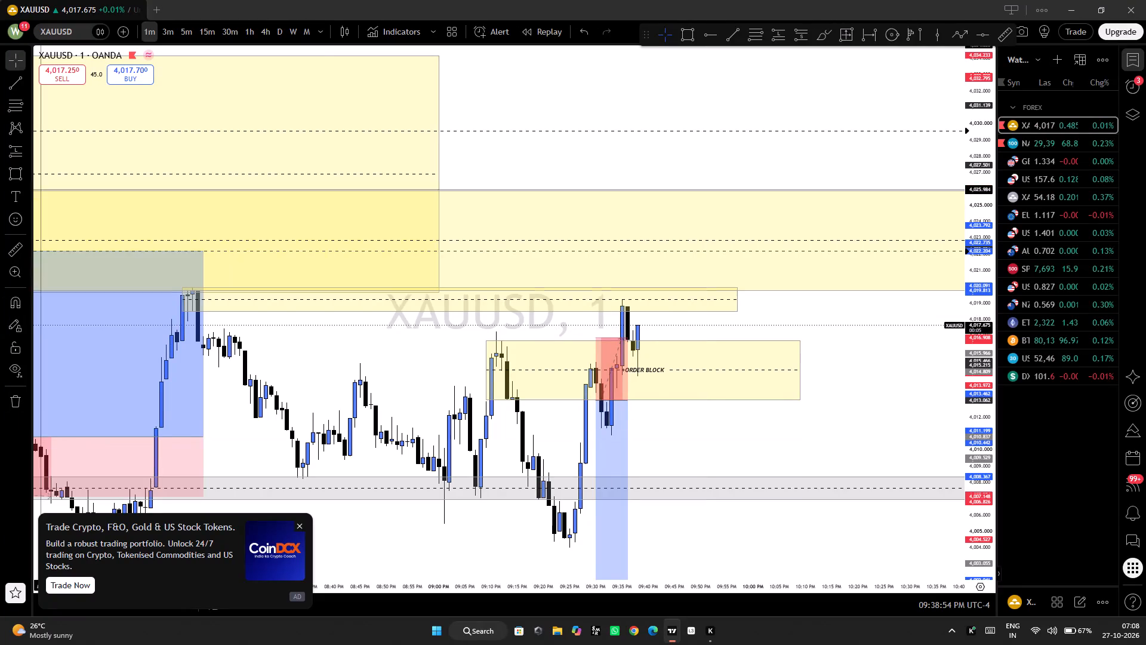
Place a new short position at the 09:38 PM candle with its entry at about 4,017.96.
double_click(12, 150)
left_click(85, 196)
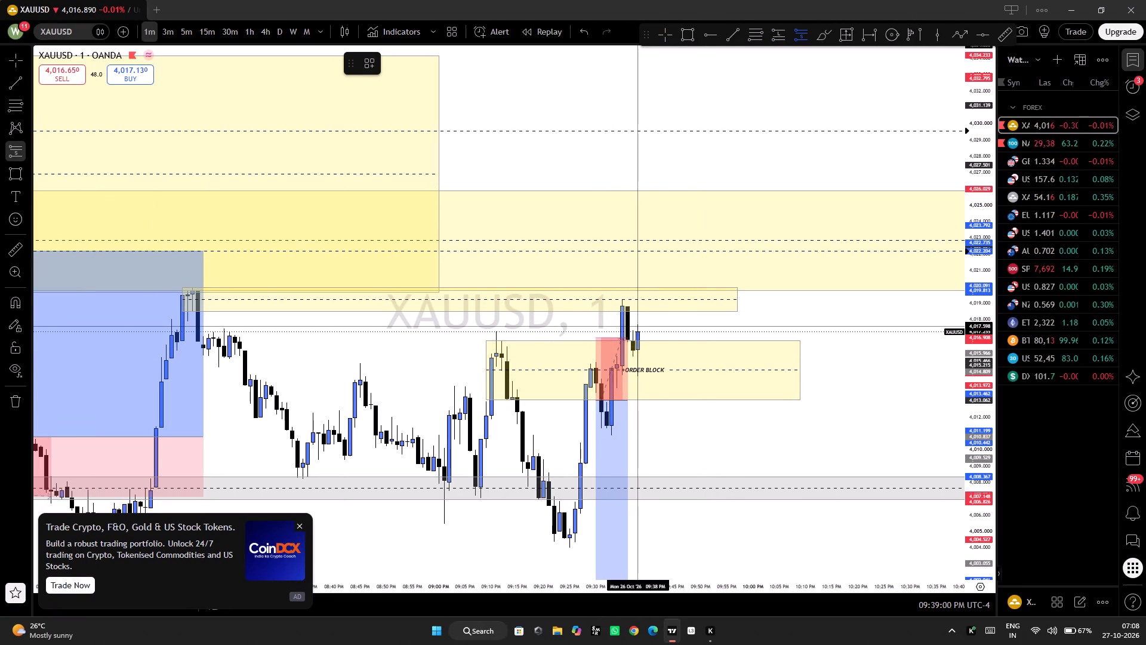
left_click(638, 326)
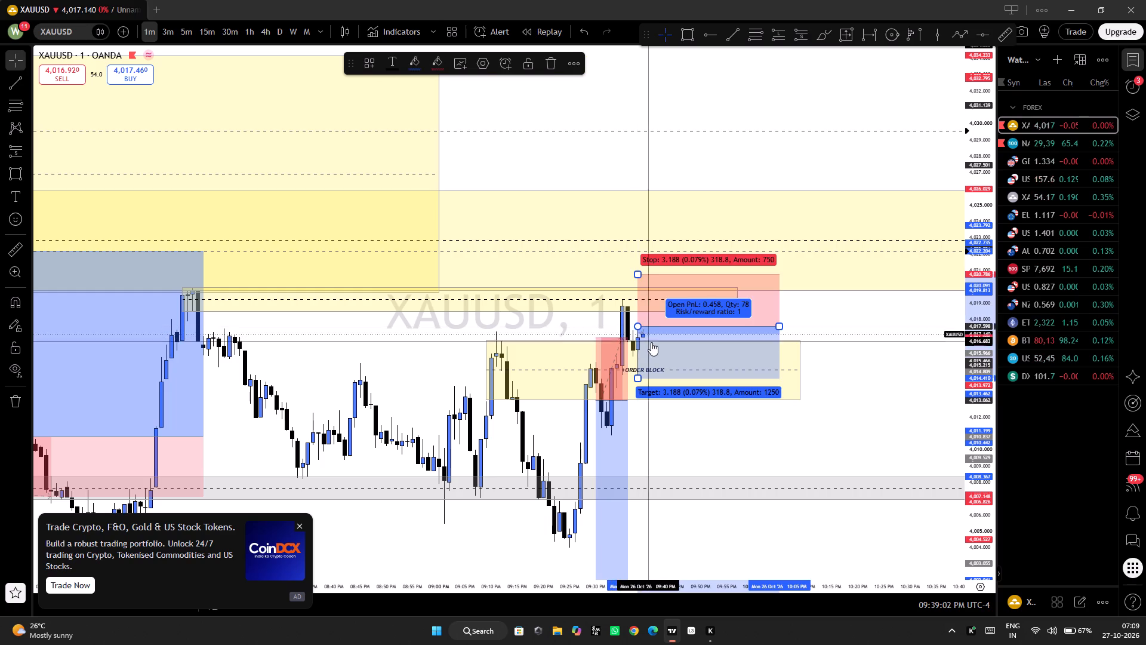
left_click_drag(679, 335, 681, 329)
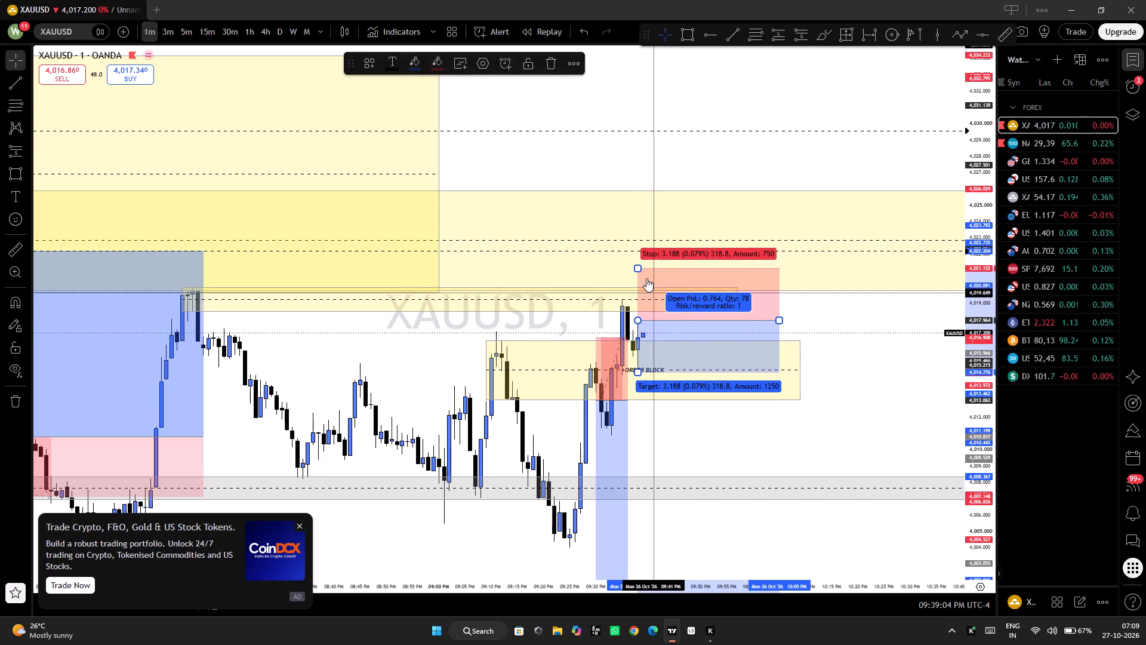
Adjust the new short position's stop to about 4,019.98 and its target to about 4,004.09, near the 09:25 PM swing low.
left_click_drag(639, 267, 633, 287)
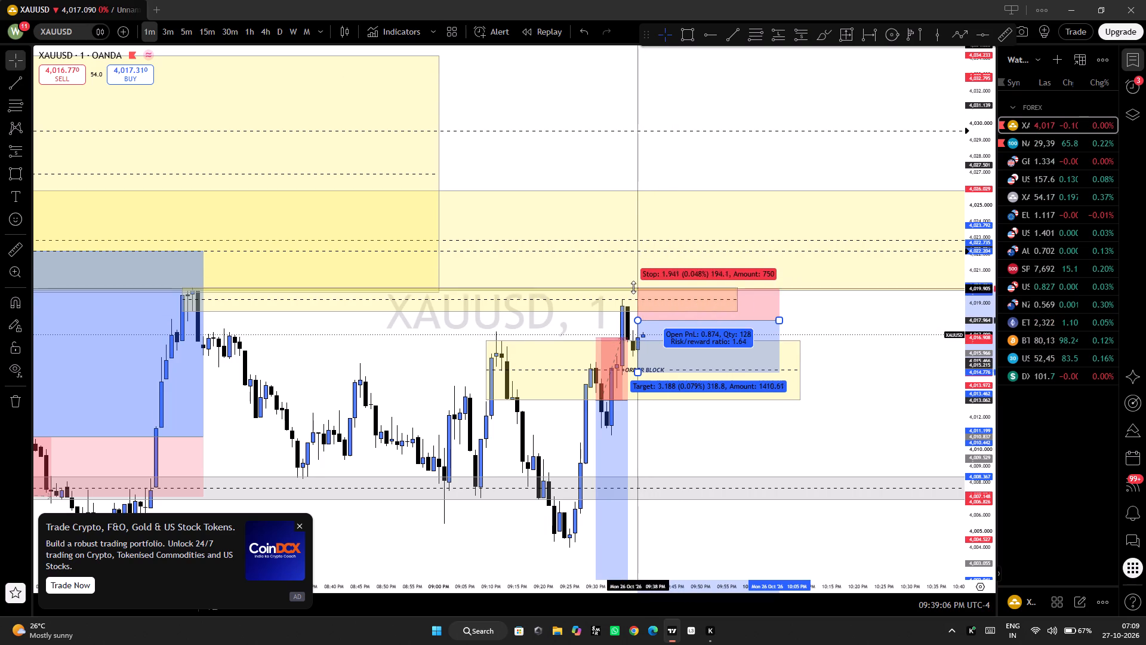
left_click_drag(633, 287, 636, 287)
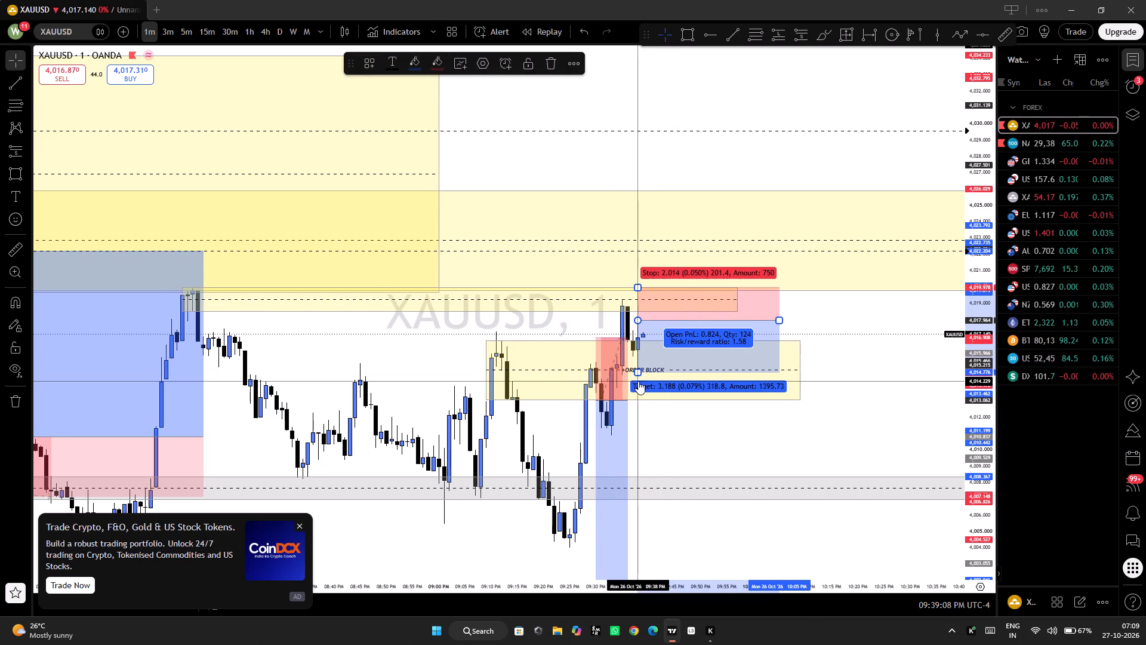
left_click_drag(637, 373, 628, 549)
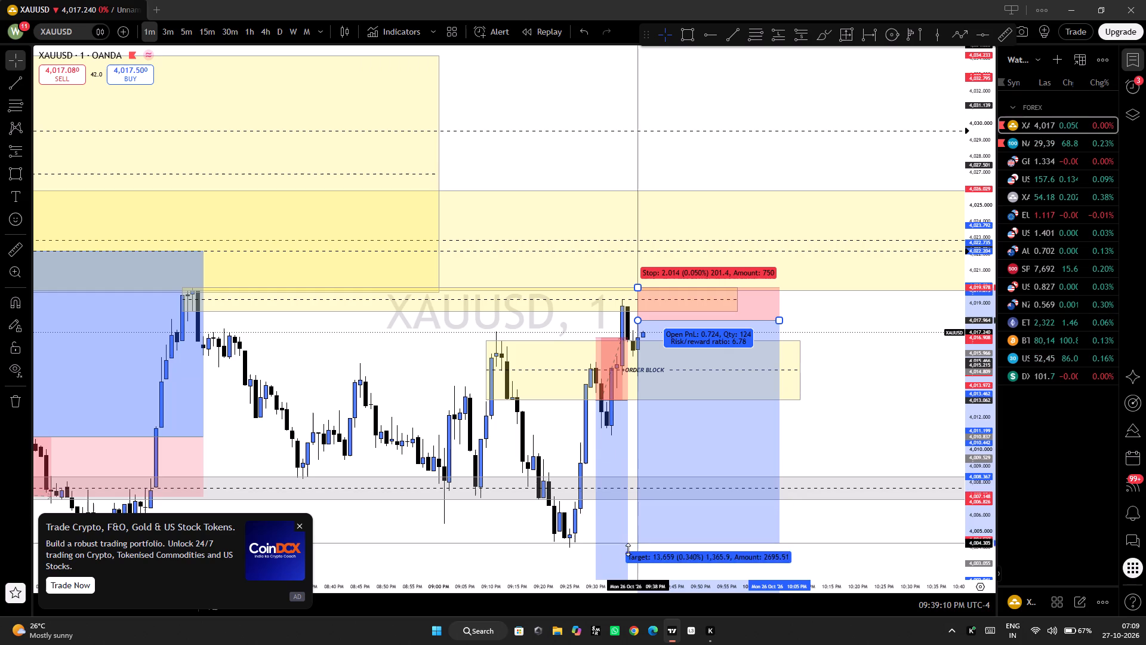
left_click_drag(628, 549, 636, 546)
left_click(517, 535)
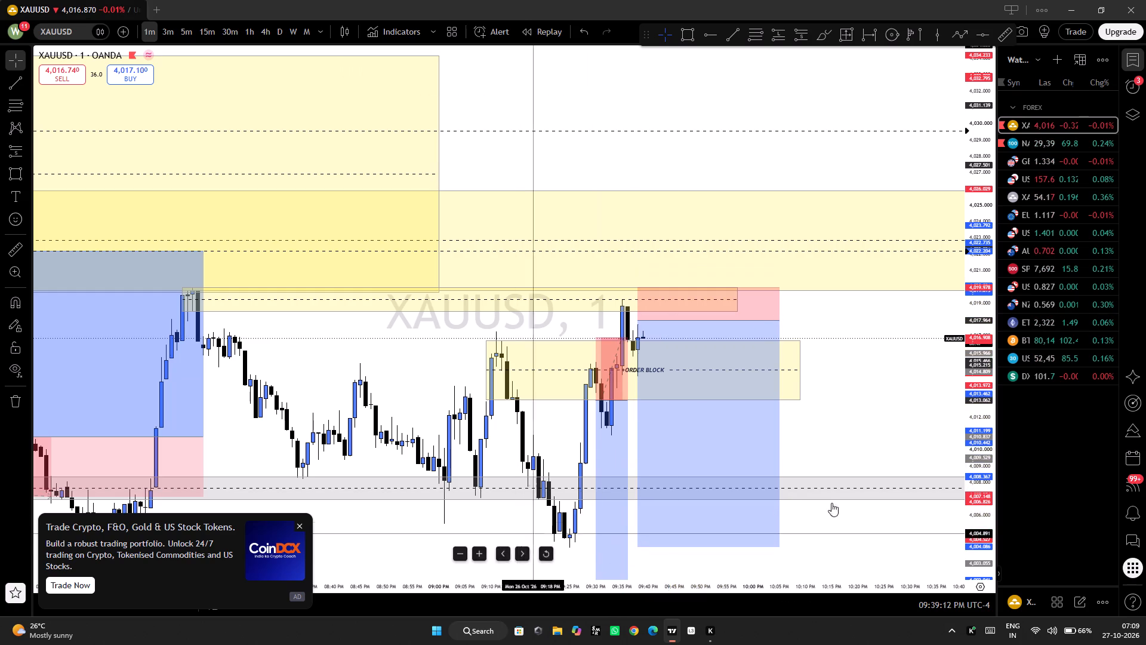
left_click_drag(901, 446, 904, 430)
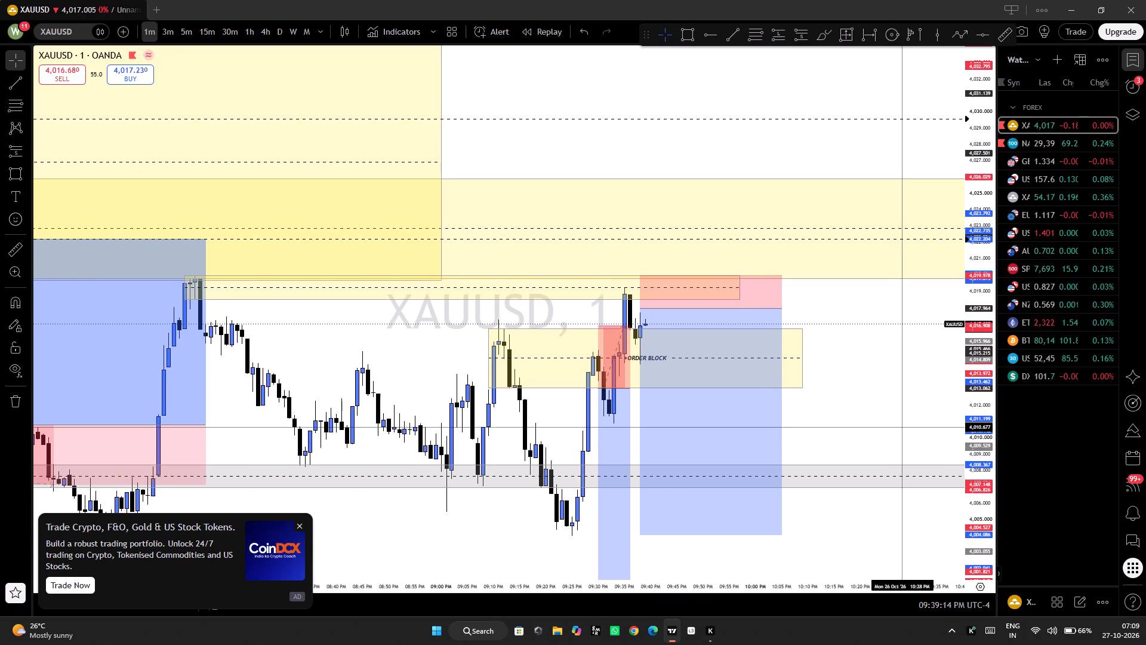
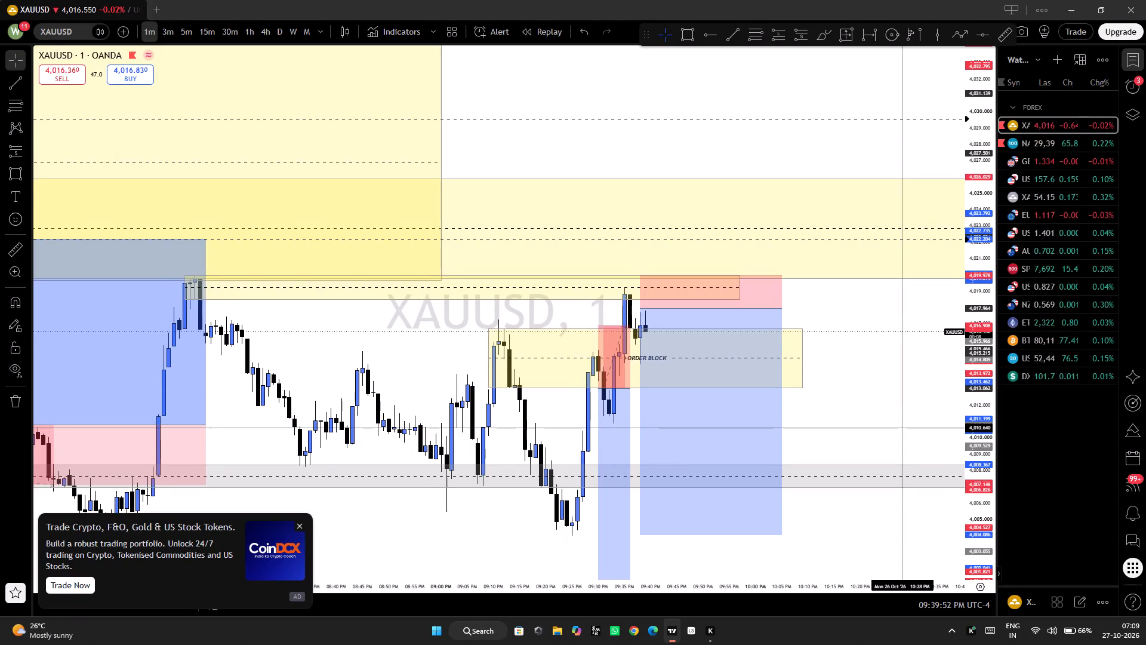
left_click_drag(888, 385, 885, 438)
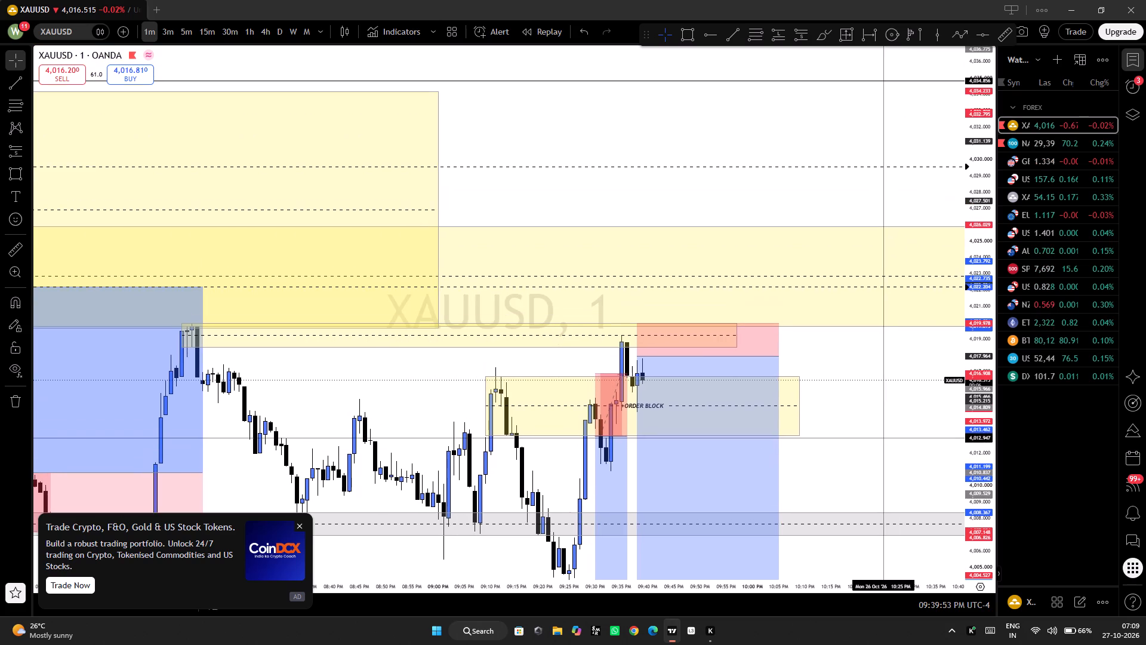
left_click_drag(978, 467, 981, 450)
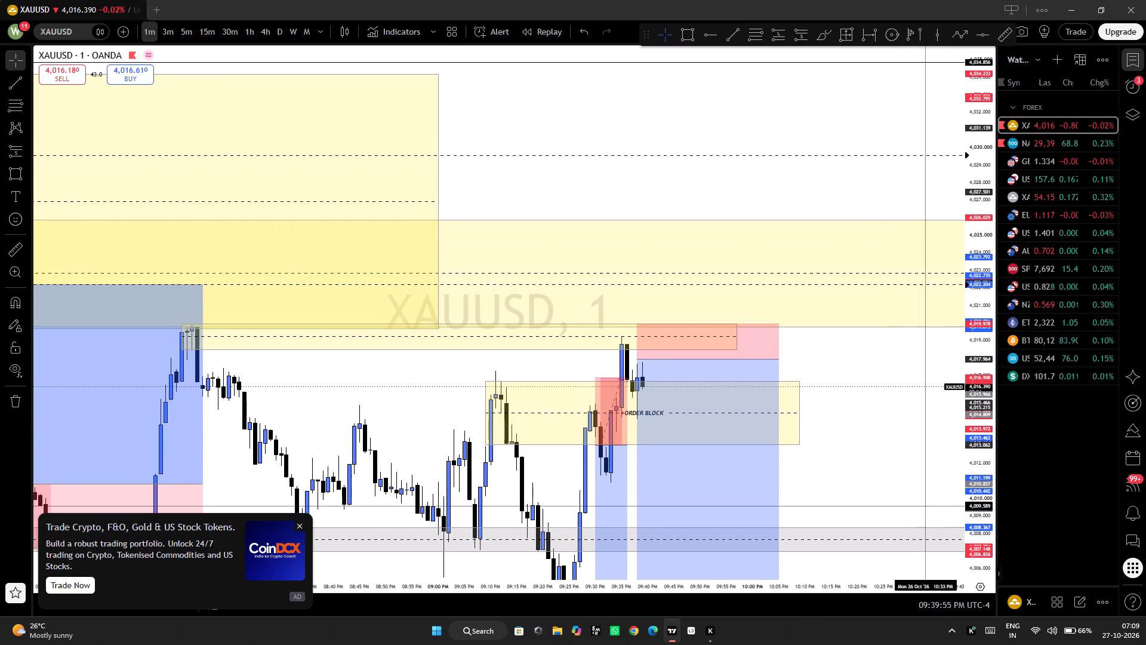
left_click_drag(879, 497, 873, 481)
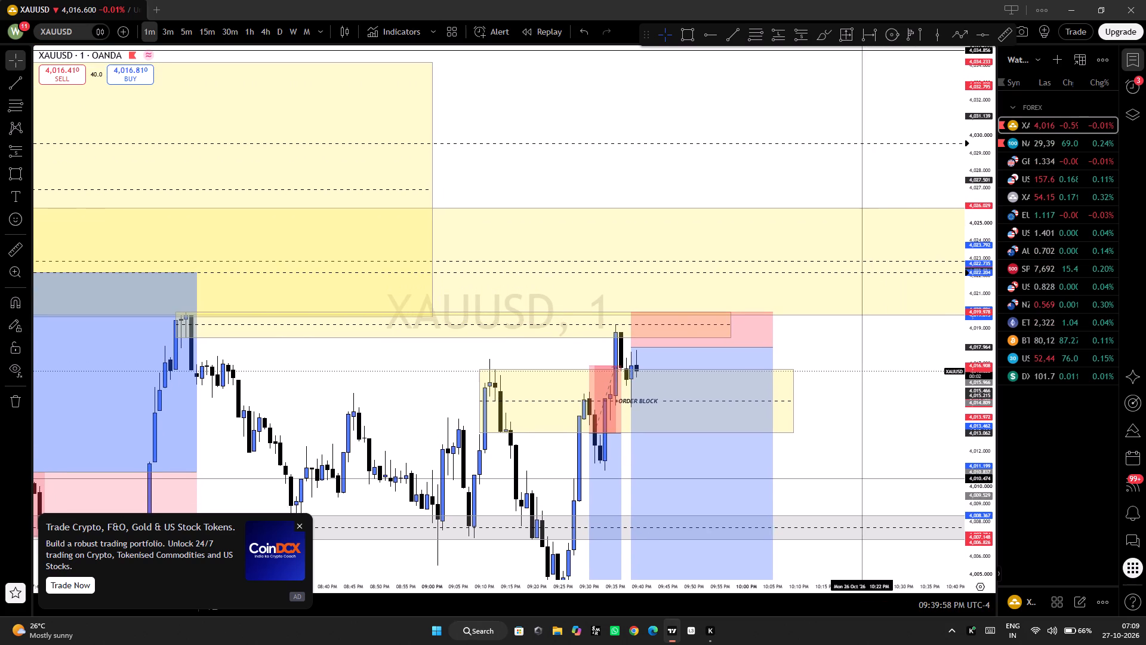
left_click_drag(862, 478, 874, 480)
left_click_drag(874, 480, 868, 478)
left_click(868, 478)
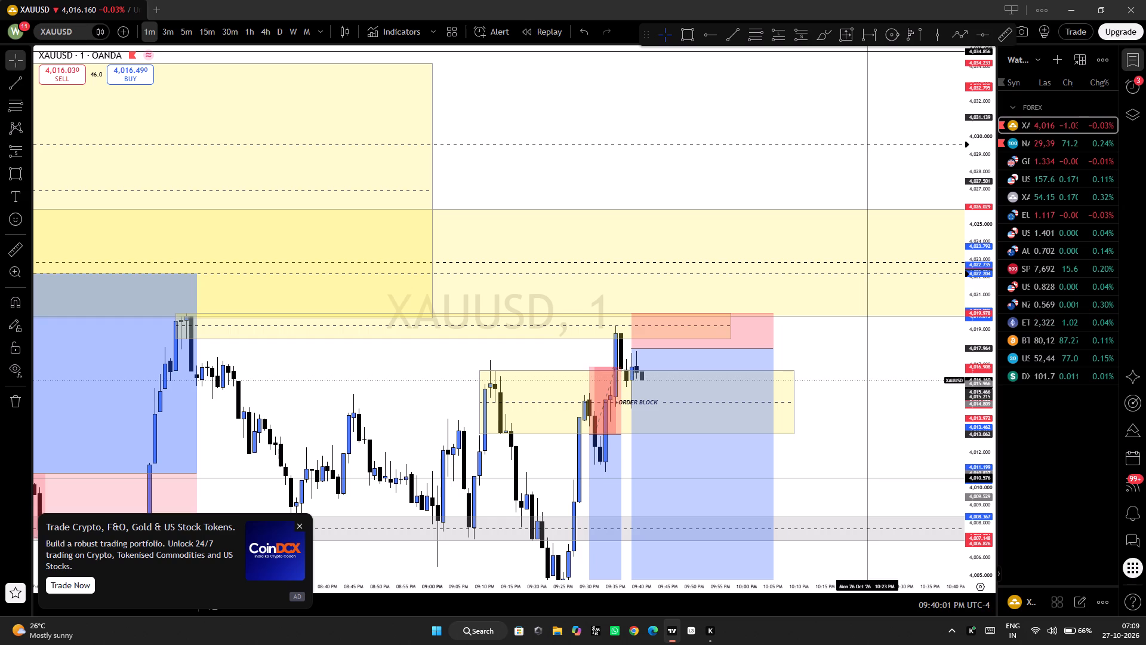
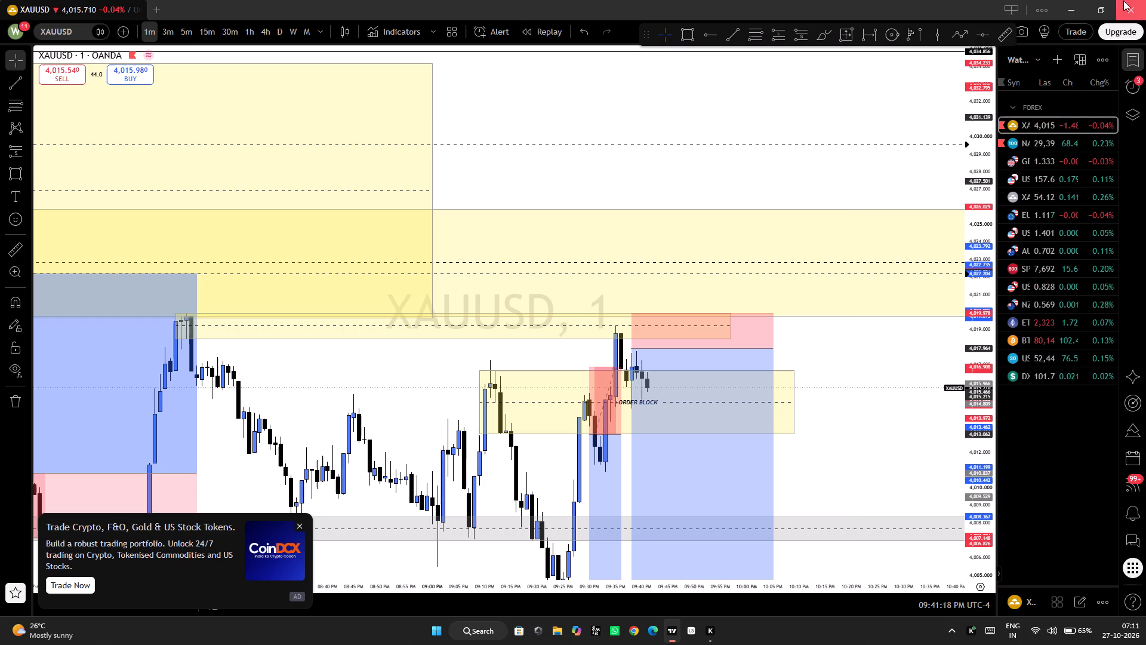
Switch the chart to NAS100USD from the watchlist and dismiss the advertisement covering the chart.
left_click(1065, 143)
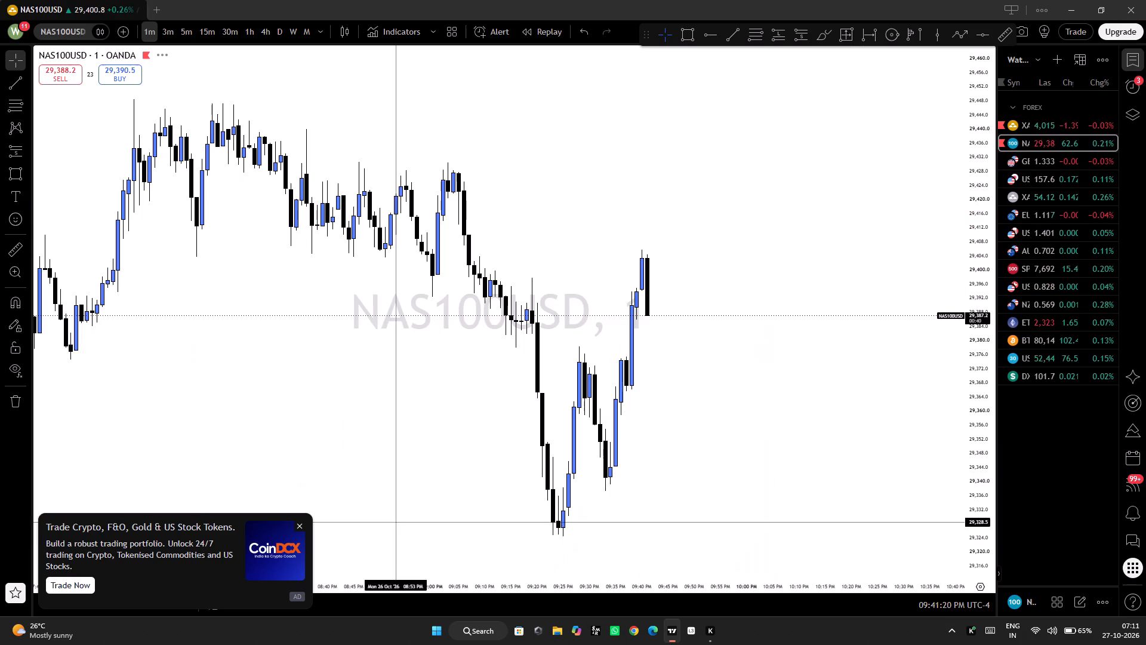
left_click(298, 521)
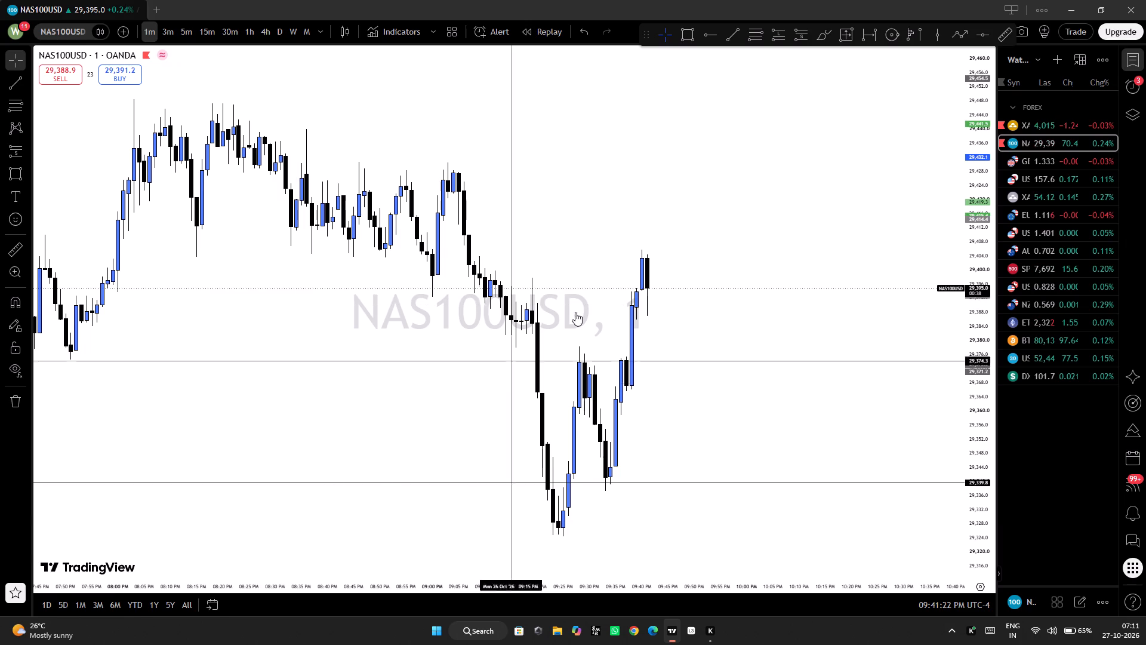
left_click_drag(615, 288, 628, 296)
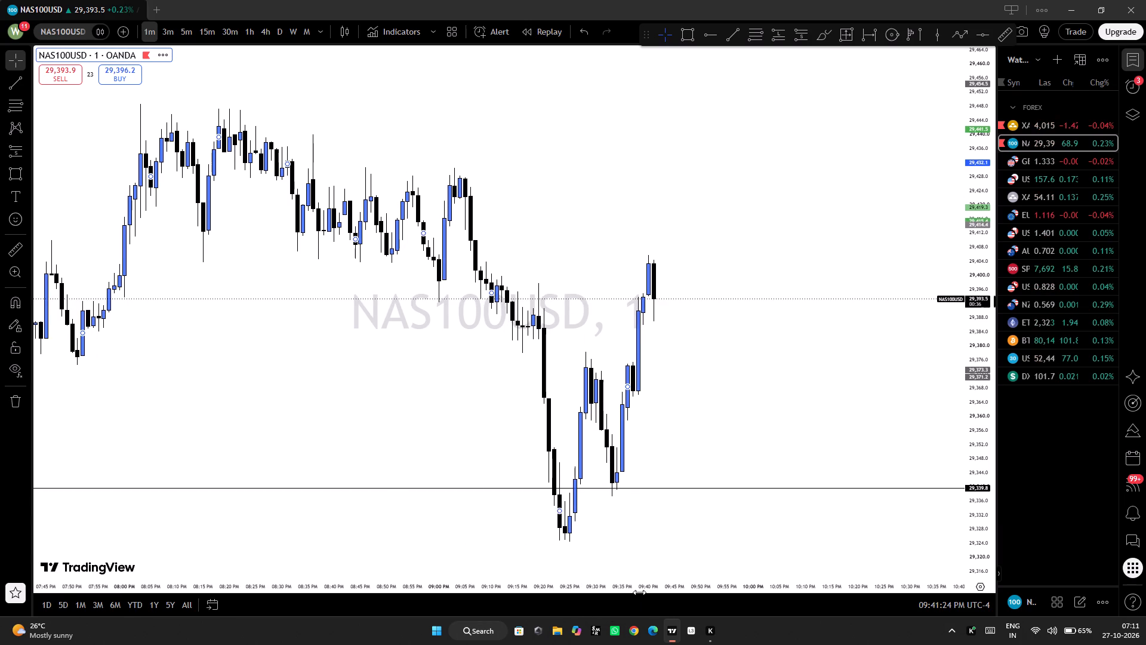
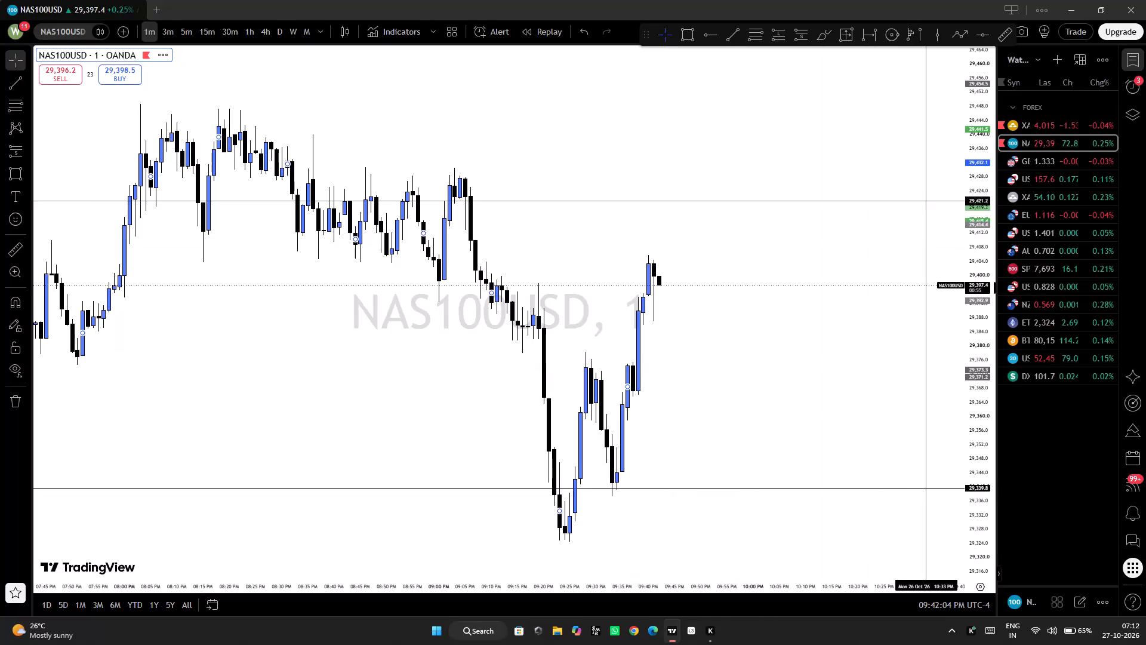
Switch the chart back to XAUUSD from the watchlist.
left_click(1024, 131)
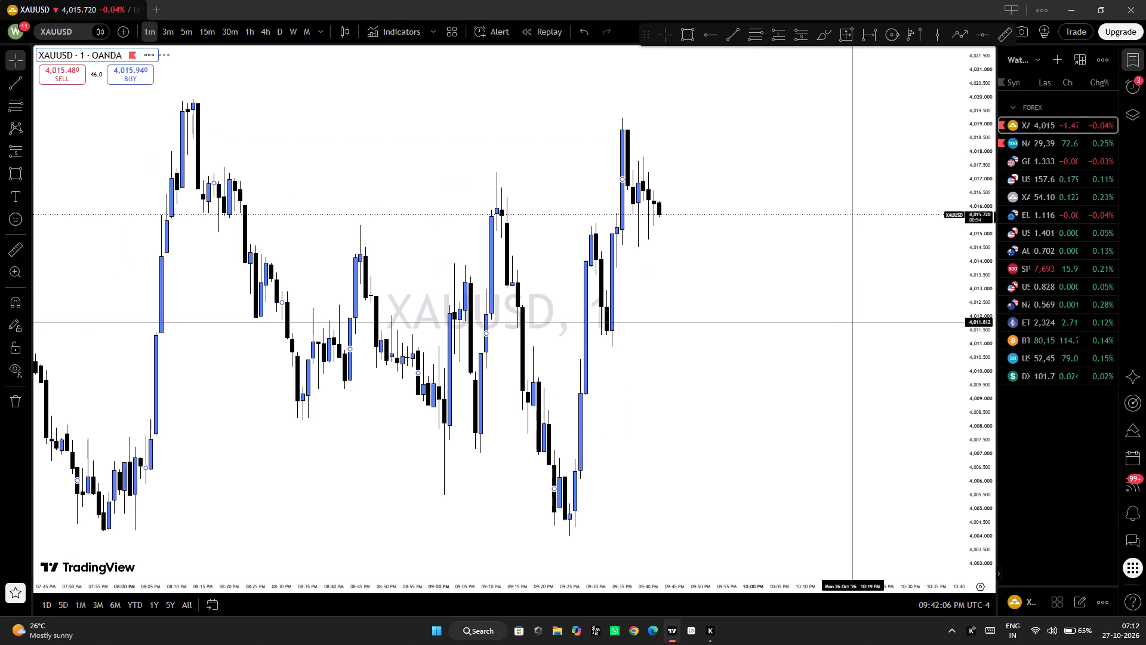
left_click_drag(831, 368, 858, 459)
left_click_drag(917, 338, 938, 388)
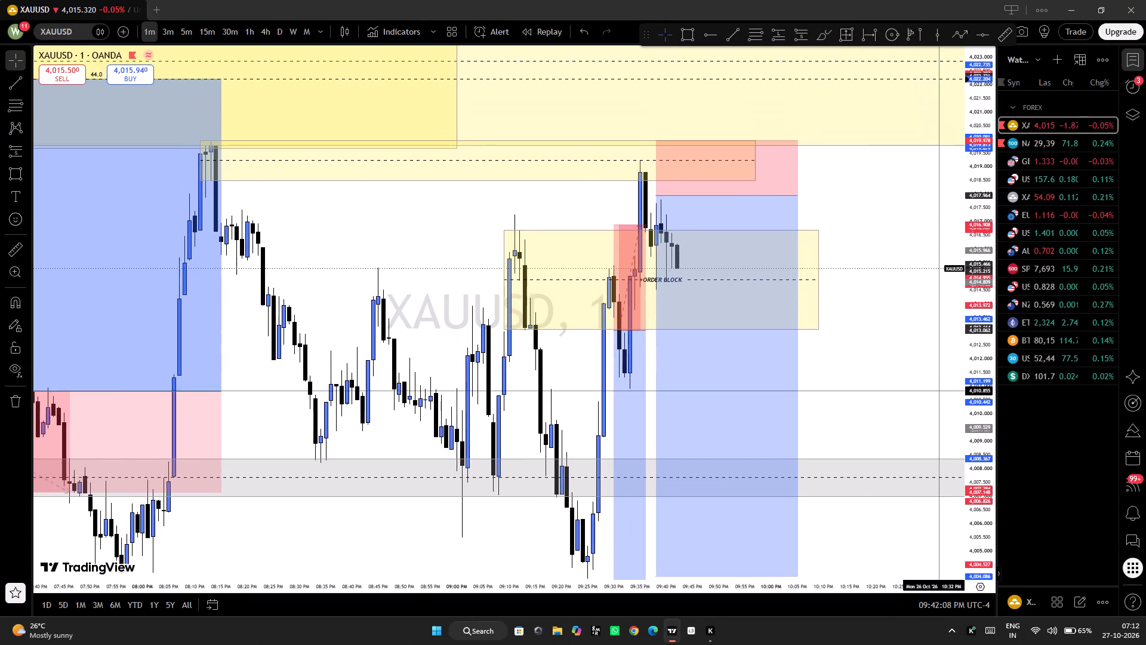
scroll(938, 391, "up", 1)
left_click(914, 396)
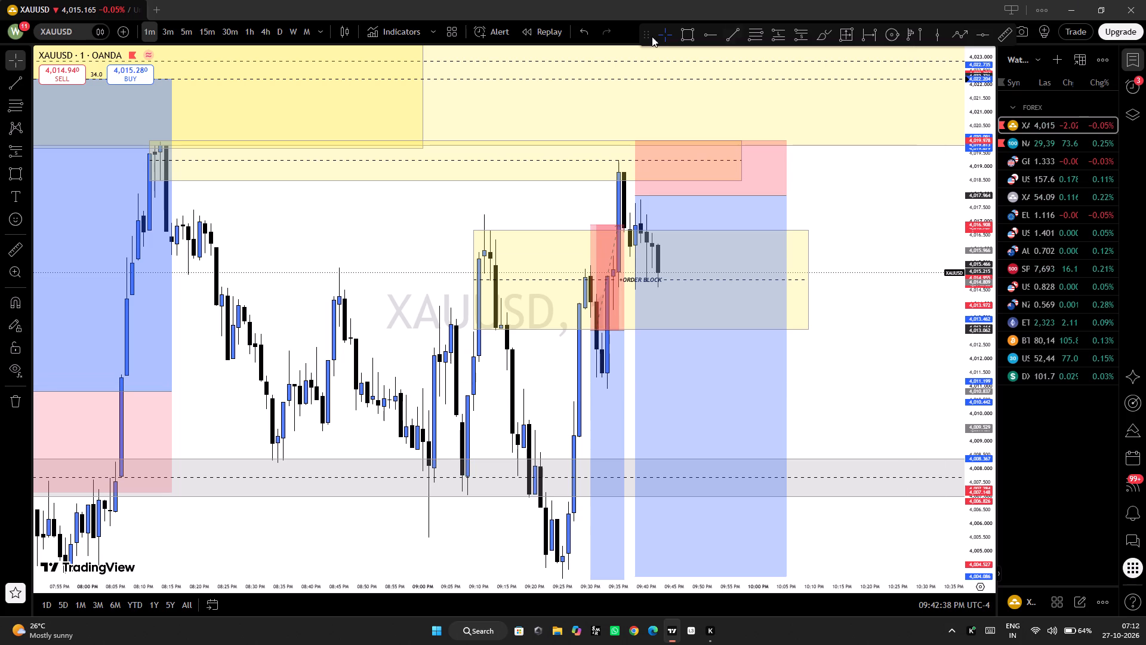
Switch the XAUUSD chart to the daily timeframe.
left_click(275, 31)
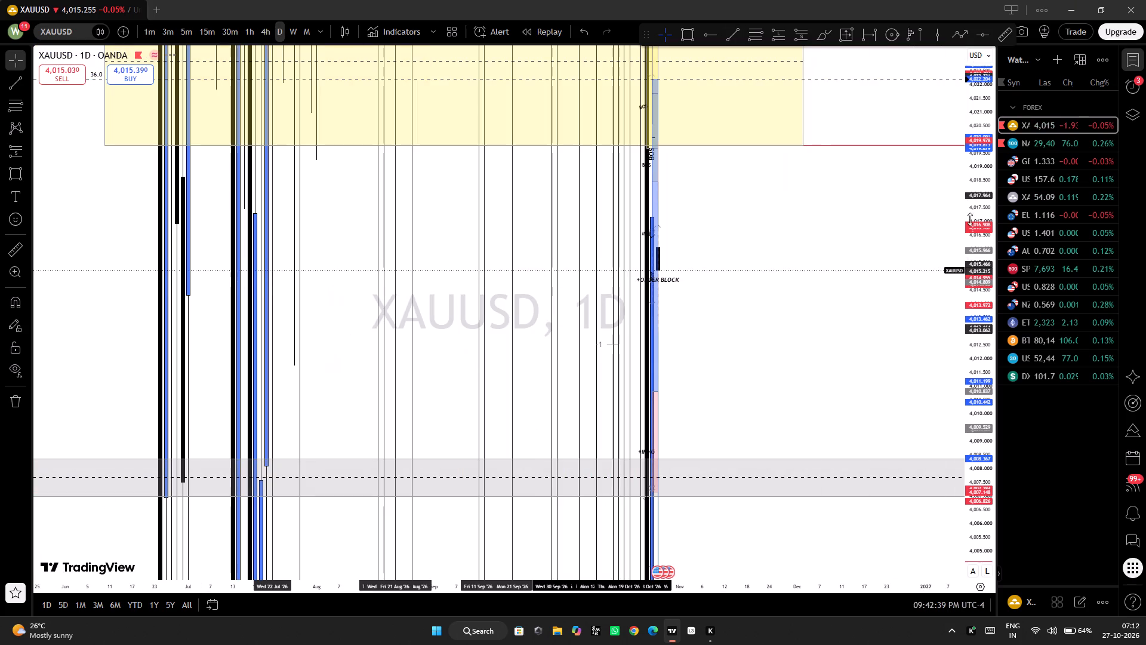
left_click_drag(985, 109, 995, 584)
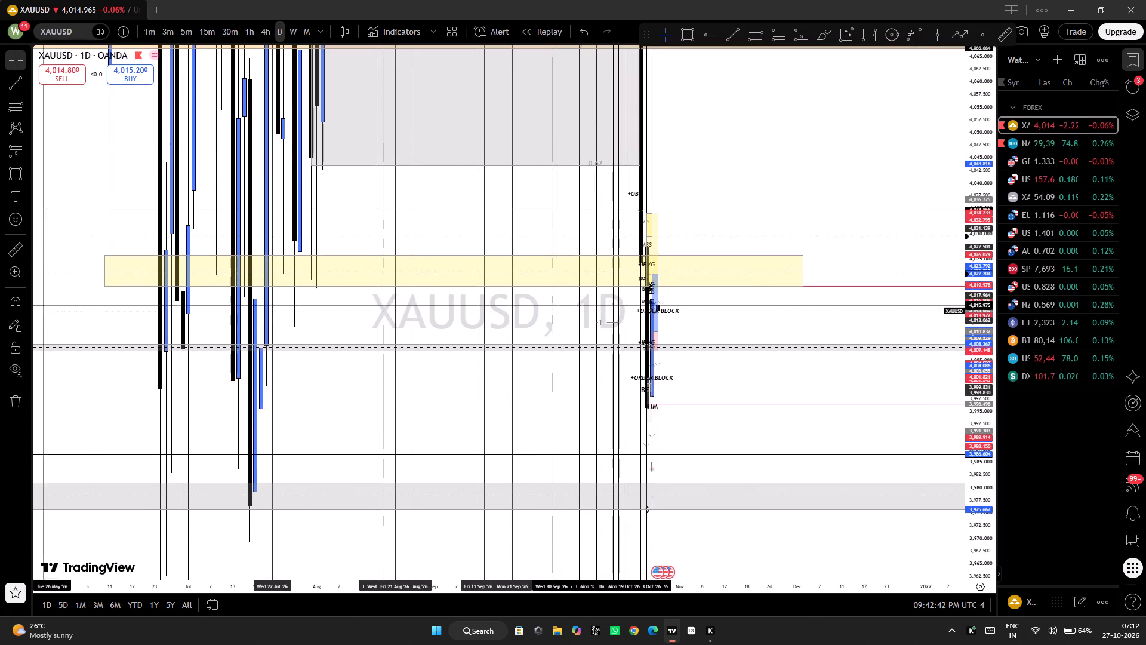
Hide all drawings on the XAUUSD chart.
left_click(12, 365)
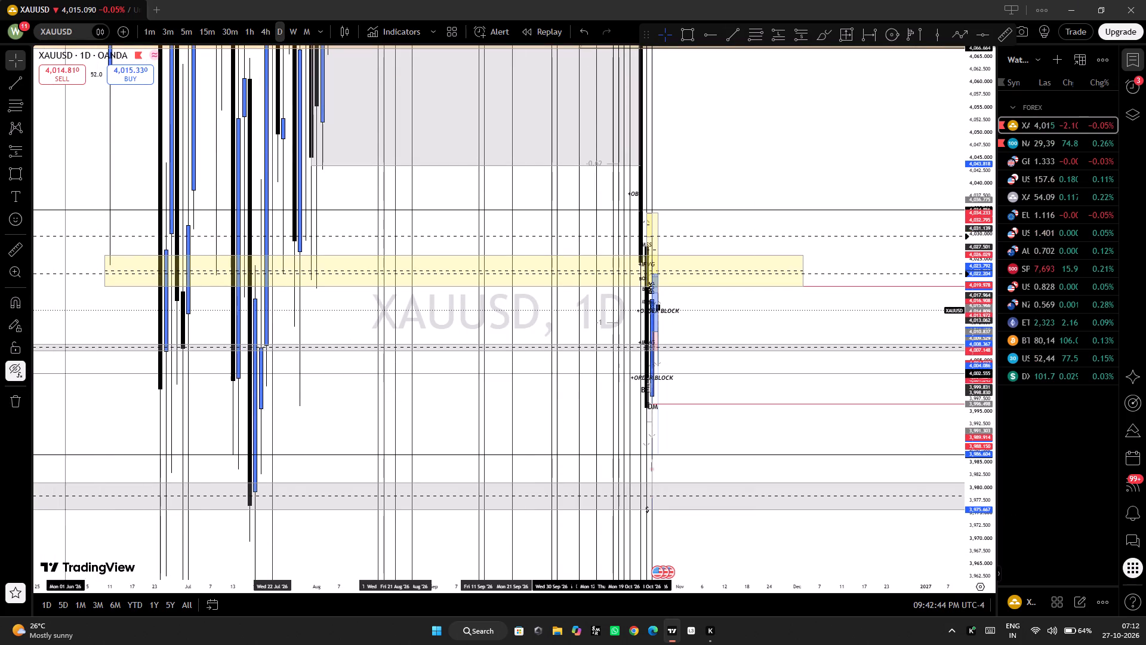
left_click(17, 373)
left_click(26, 373)
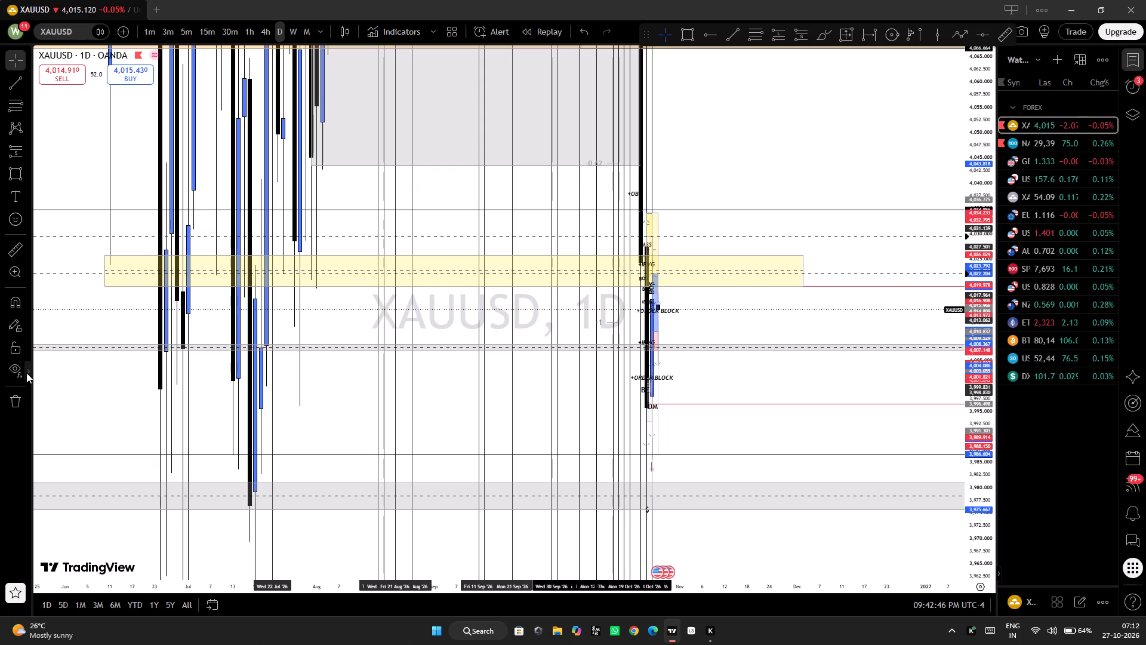
left_click(62, 425)
Examine the recent daily XAUUSD candles around the two dashed price levels, comparing them with the July and August lows.
scroll(626, 460, "up", 4)
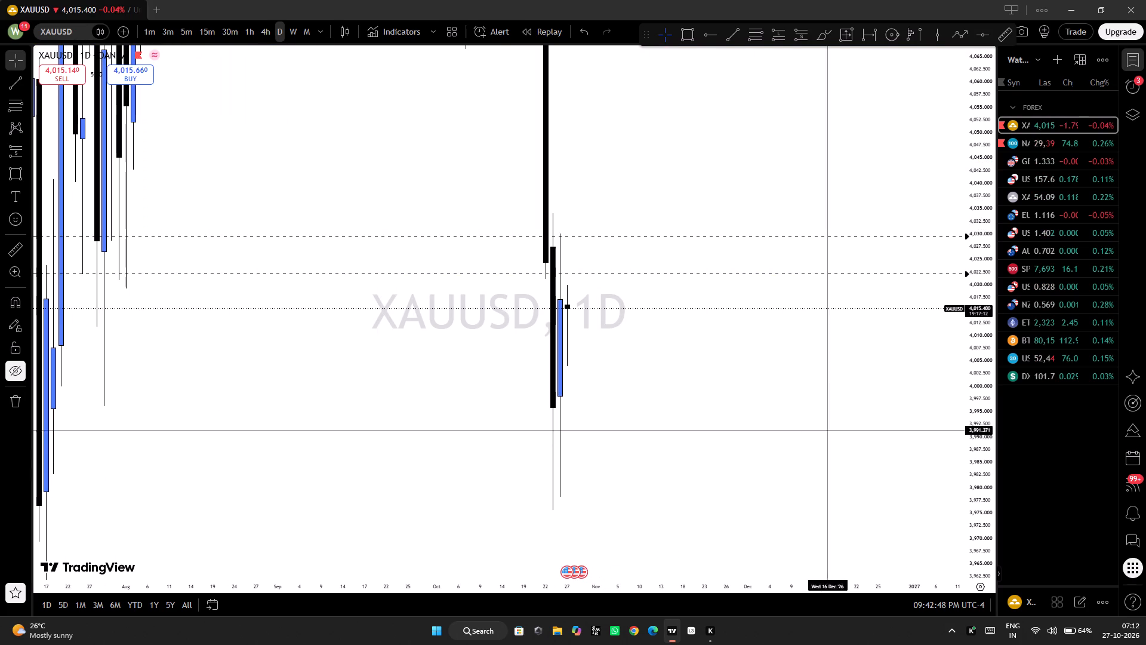
left_click_drag(984, 213, 952, 413)
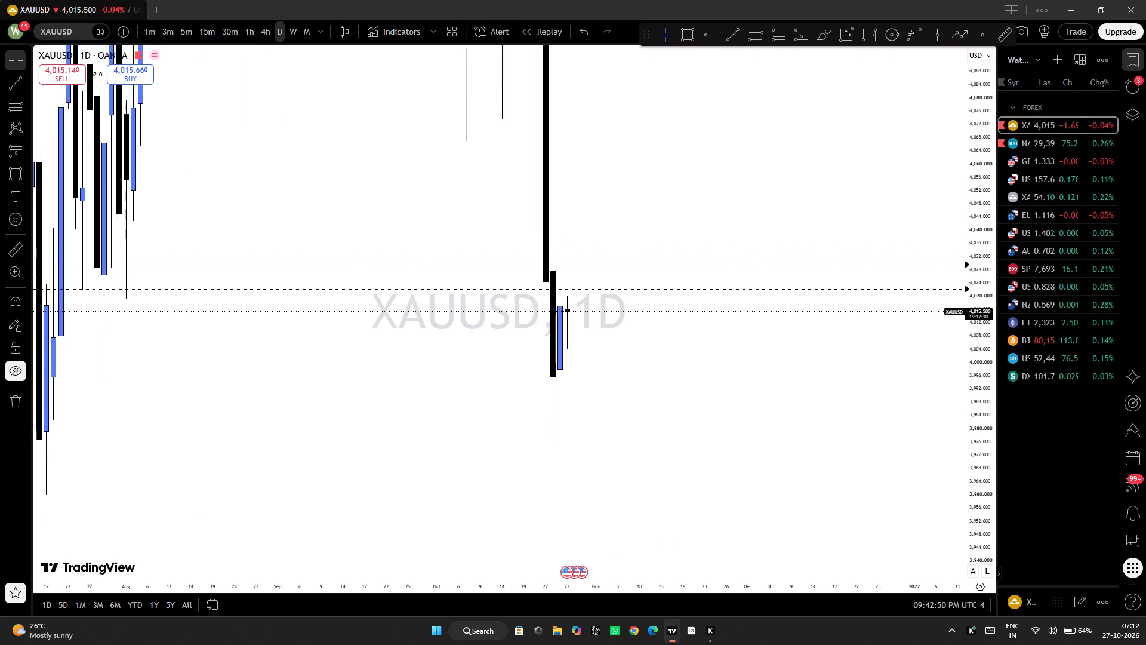
left_click_drag(952, 413, 867, 492)
scroll(712, 495, "up", 1)
left_click_drag(605, 462, 927, 526)
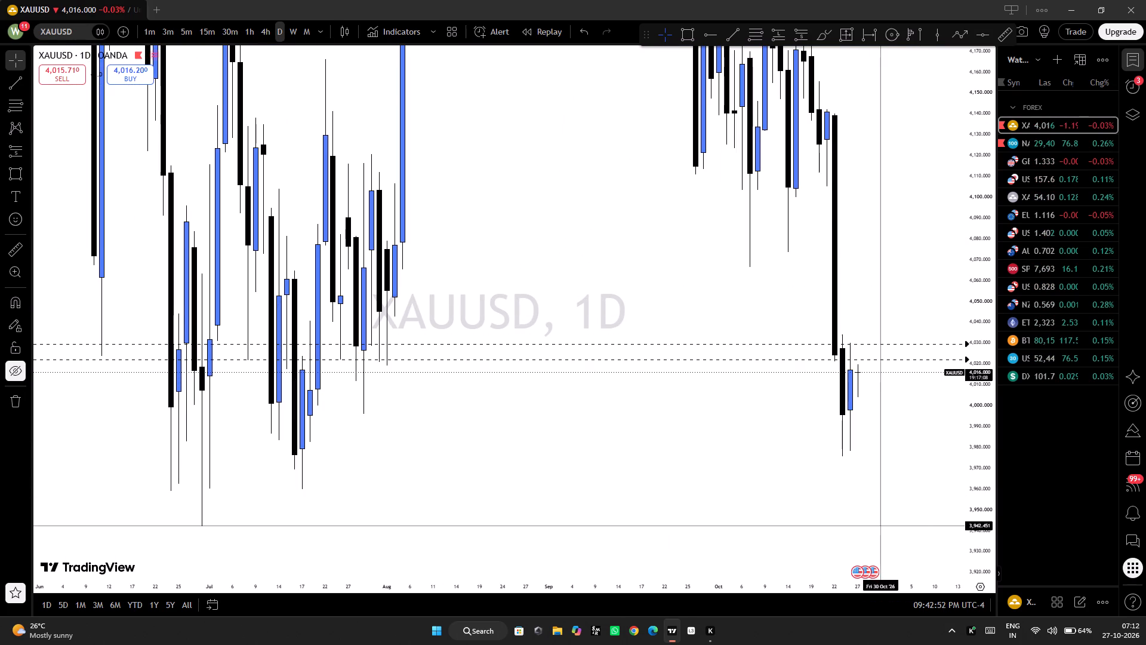
left_click_drag(895, 517, 703, 523)
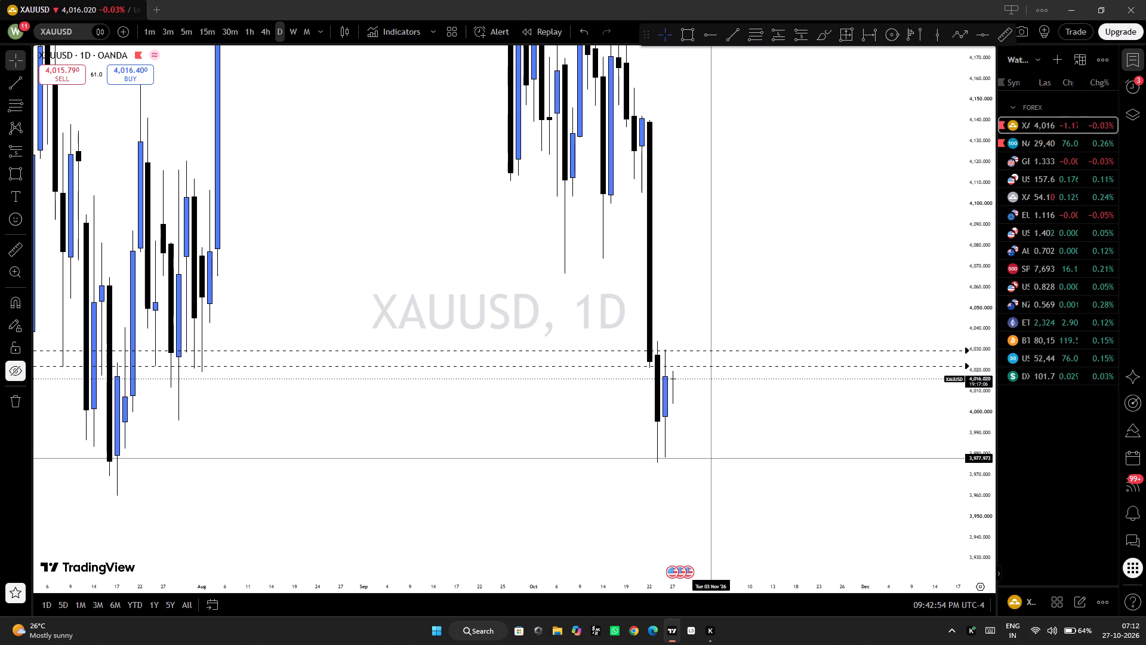
scroll(714, 456, "down", 1)
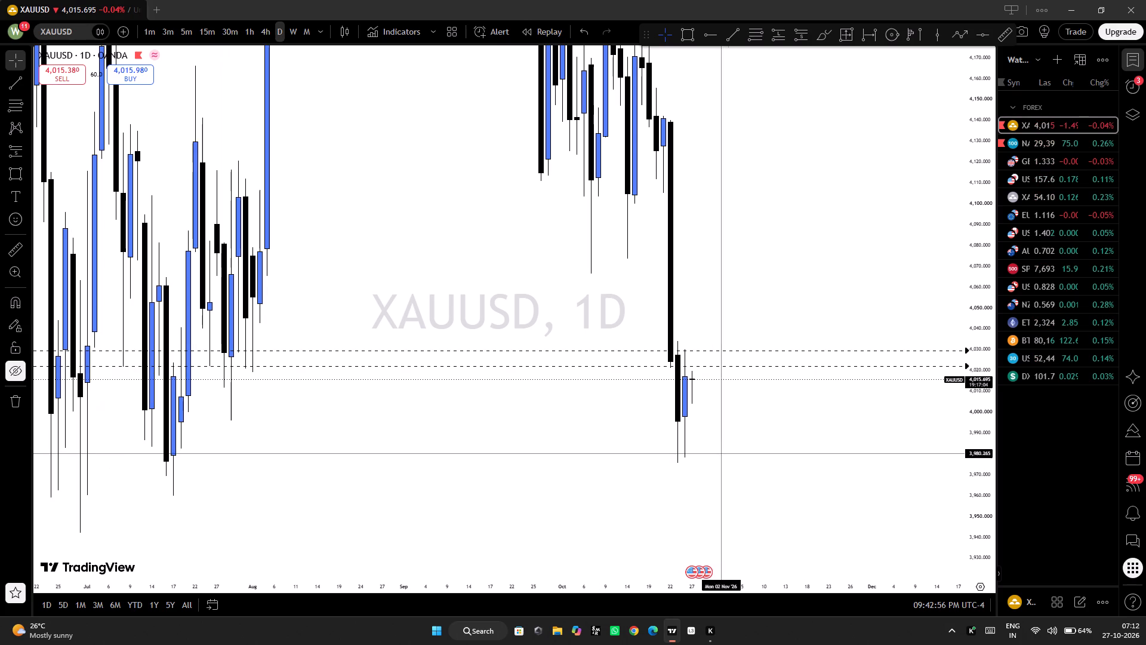
scroll(743, 444, "up", 3)
scroll(711, 451, "down", 4)
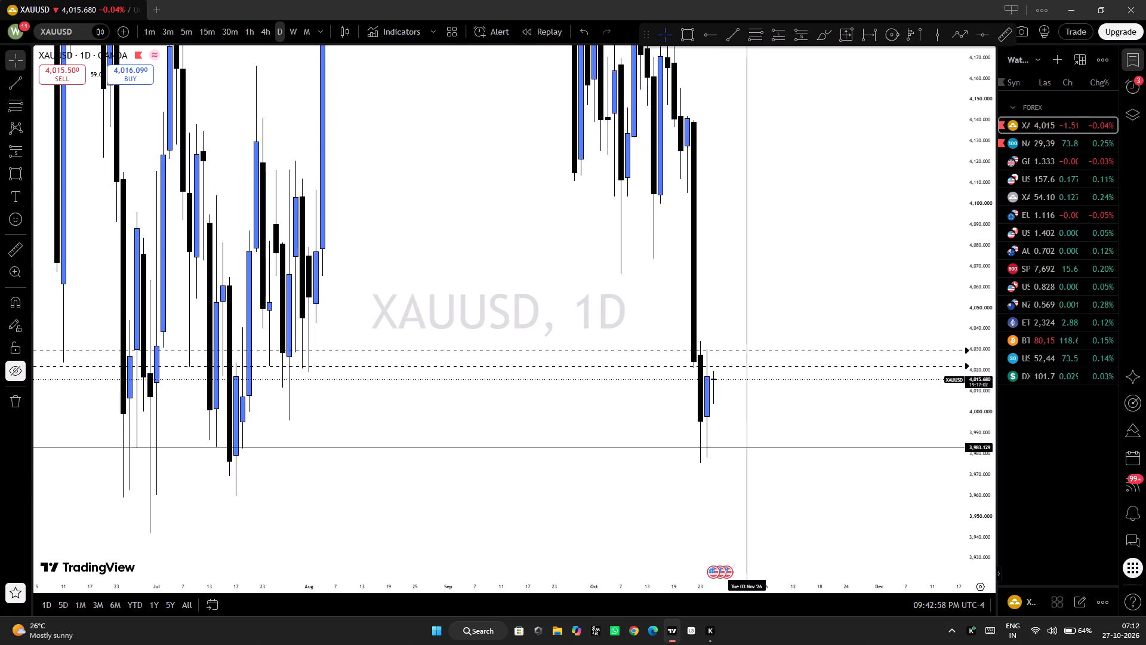
scroll(745, 447, "up", 3)
scroll(745, 446, "down", 4)
scroll(771, 456, "up", 5)
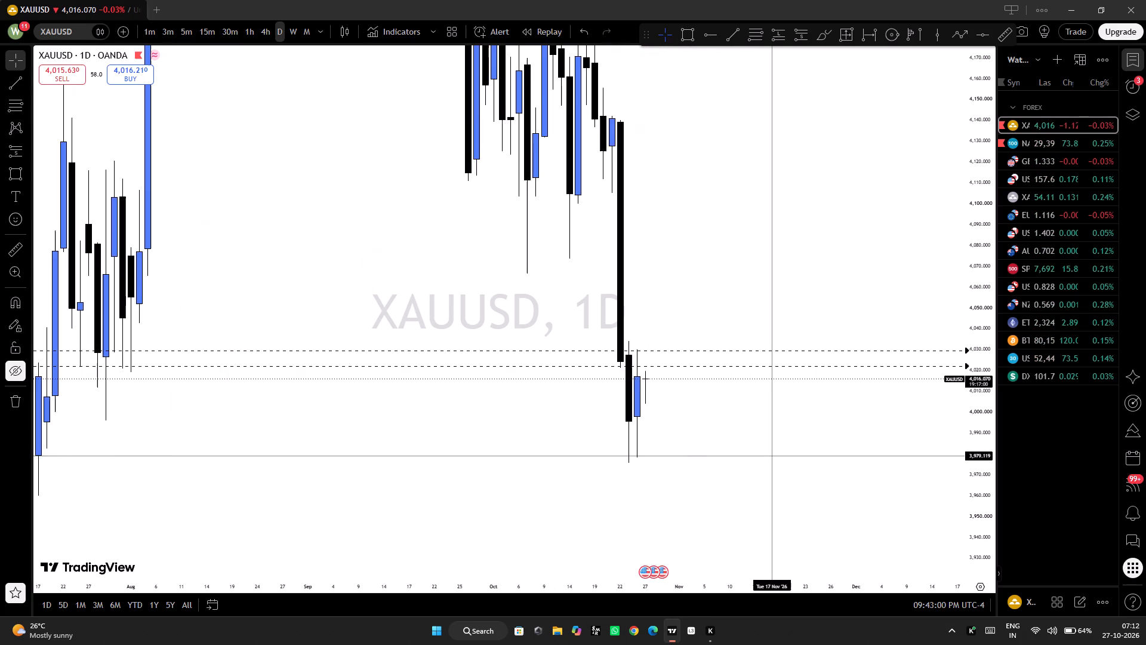
scroll(768, 459, "up", 3)
left_click_drag(719, 478, 845, 468)
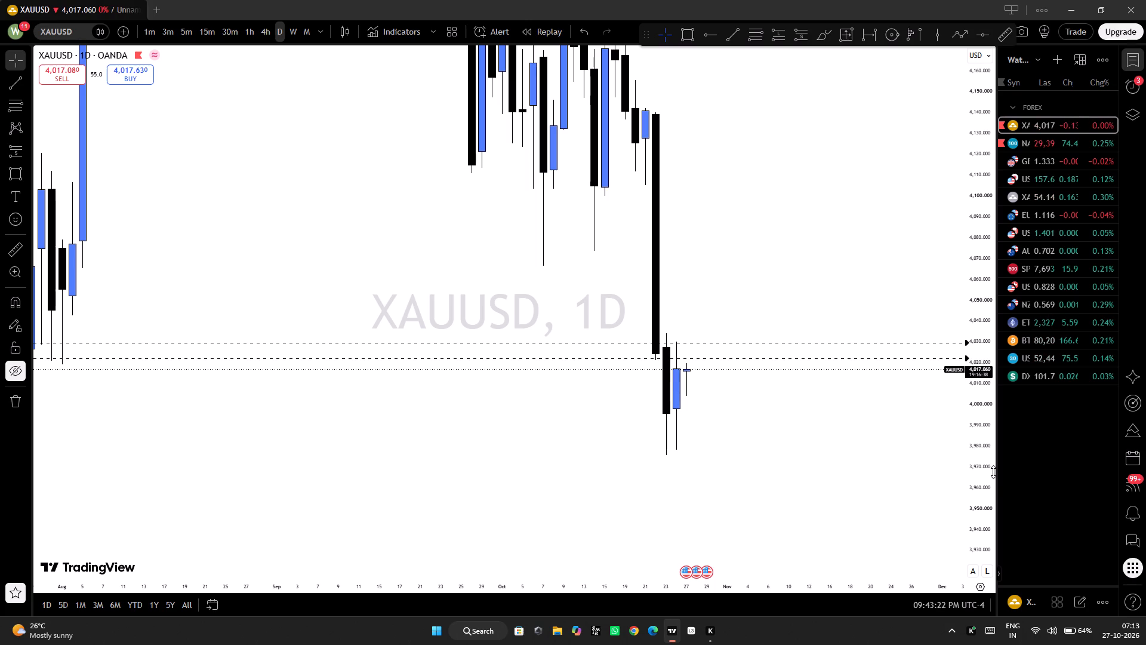
Return the XAUUSD chart to the 1-minute timeframe.
key("1")
key("Return")
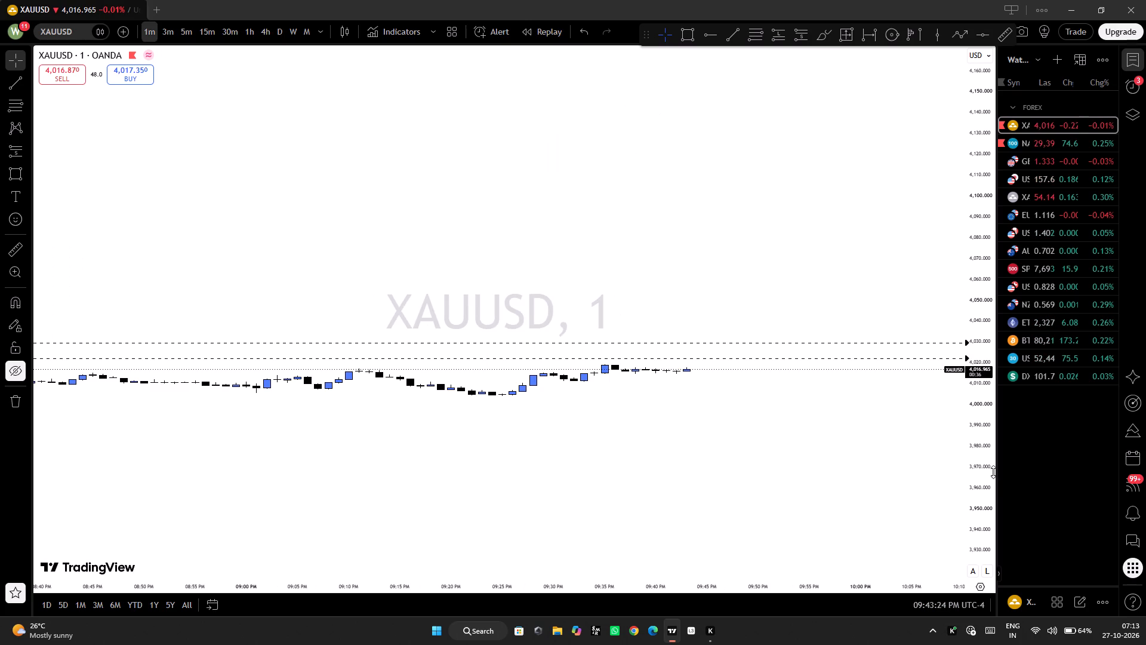
Examine the recent 1-minute XAUUSD swings and the latest candles below the dashed price levels without the drawings.
scroll(981, 503, "down", 20)
scroll(997, 492, "down", 5)
left_click_drag(979, 521, 1000, 195)
scroll(814, 578, "down", 5)
left_click_drag(844, 524, 771, 457)
left_click_drag(977, 553, 985, 521)
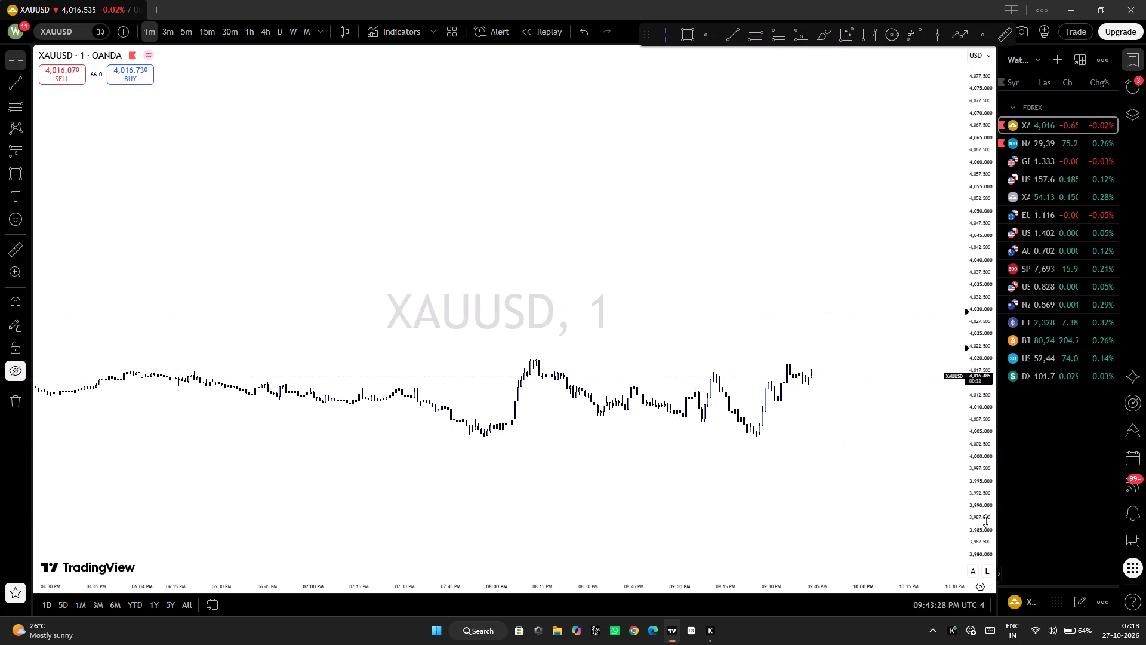
left_click_drag(985, 521, 1005, 238)
left_click_drag(899, 491, 928, 351)
scroll(914, 379, "up", 1)
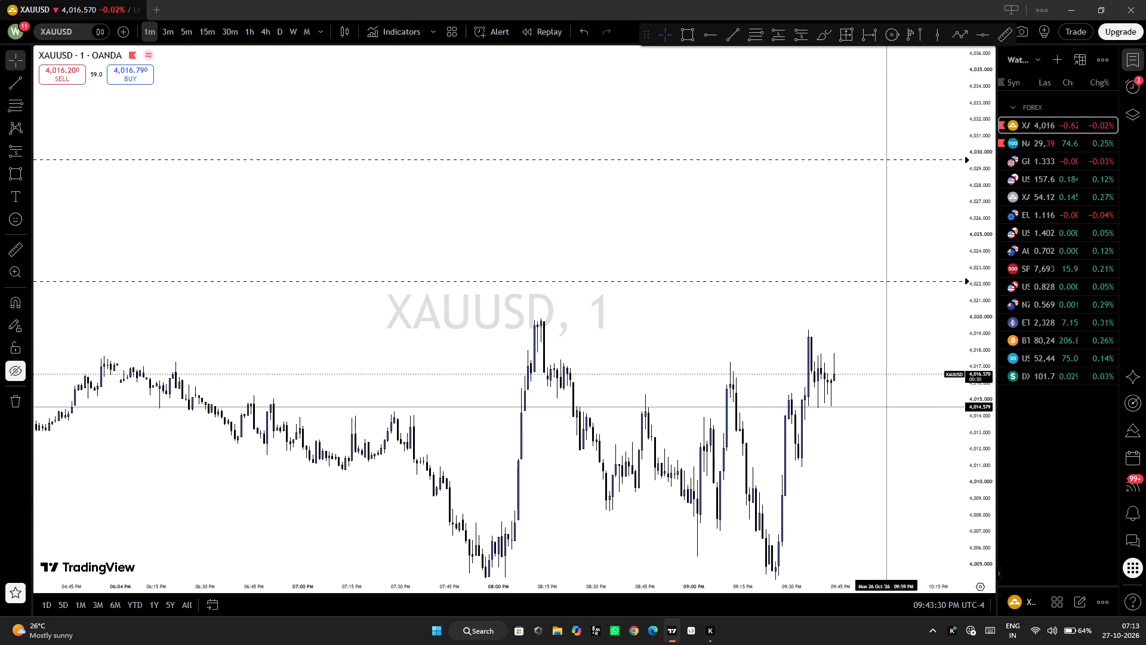
left_click_drag(872, 481, 844, 483)
scroll(861, 481, "up", 2)
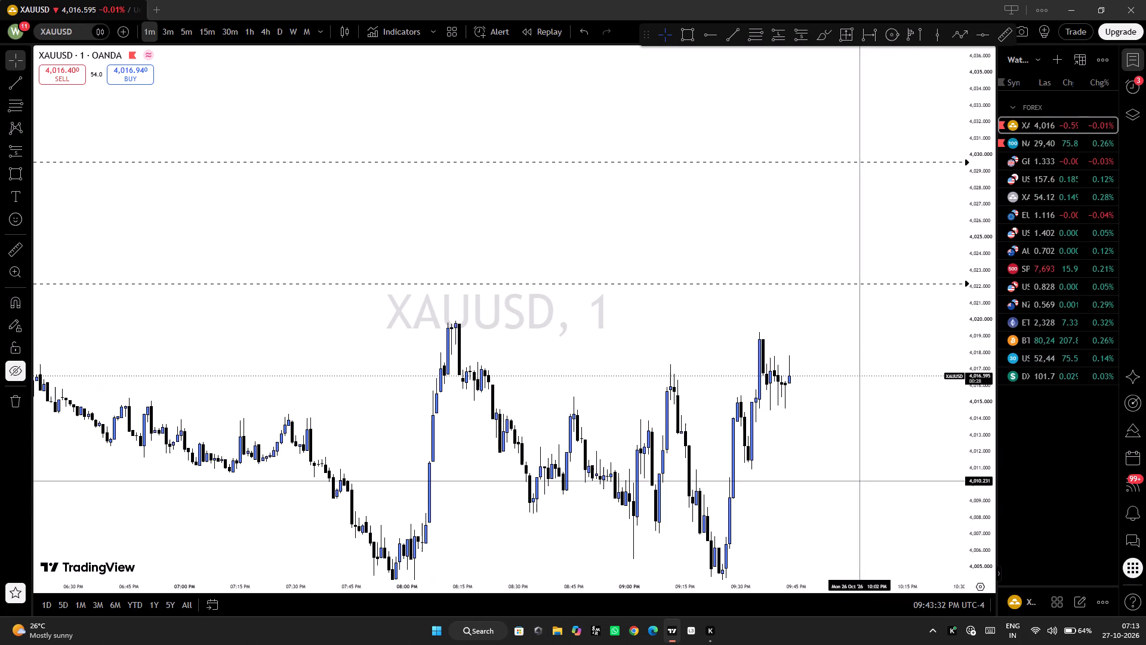
left_click_drag(967, 491, 975, 463)
left_click_drag(916, 477, 775, 455)
scroll(775, 454, "up", 2)
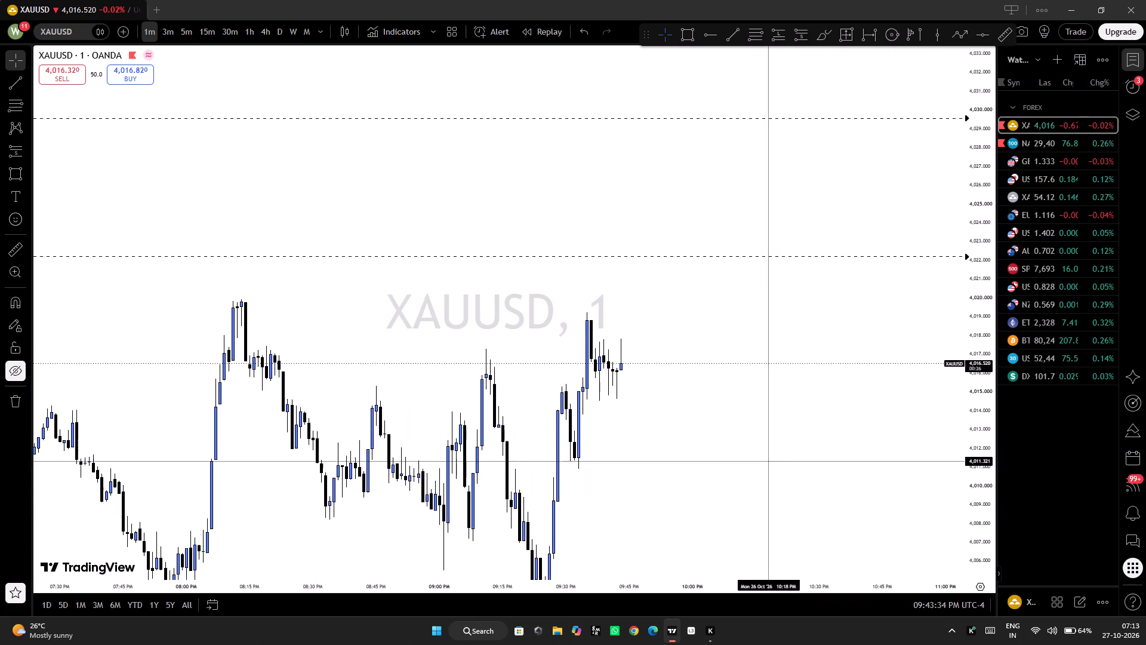
left_click_drag(749, 472, 785, 452)
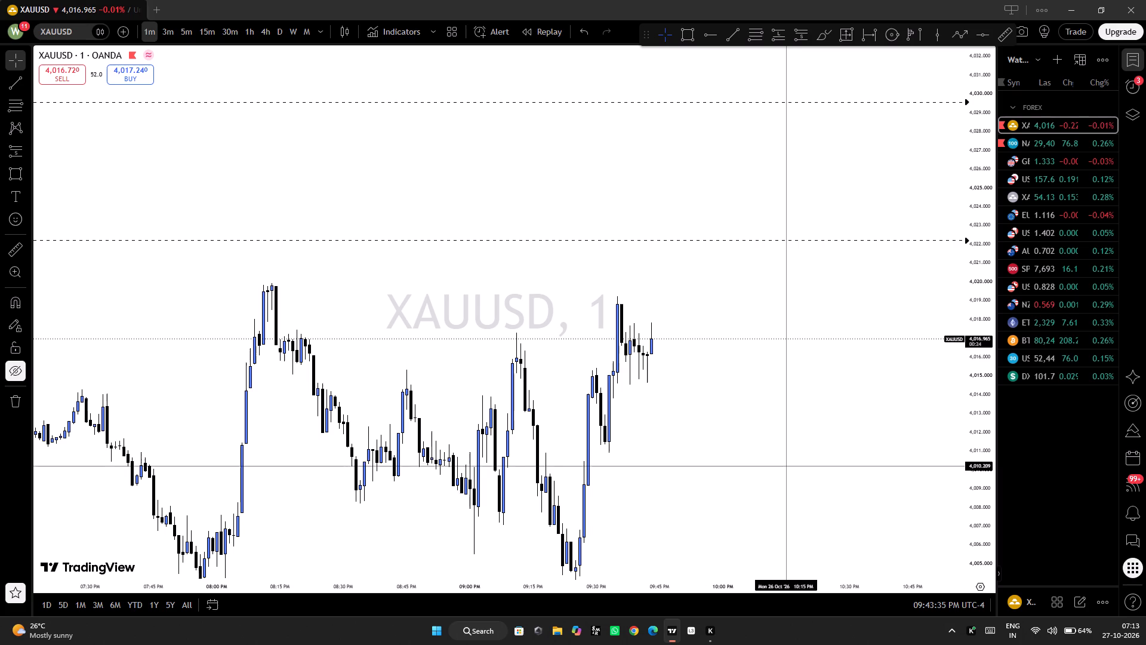
scroll(788, 466, "up", 2)
left_click_drag(676, 472, 701, 465)
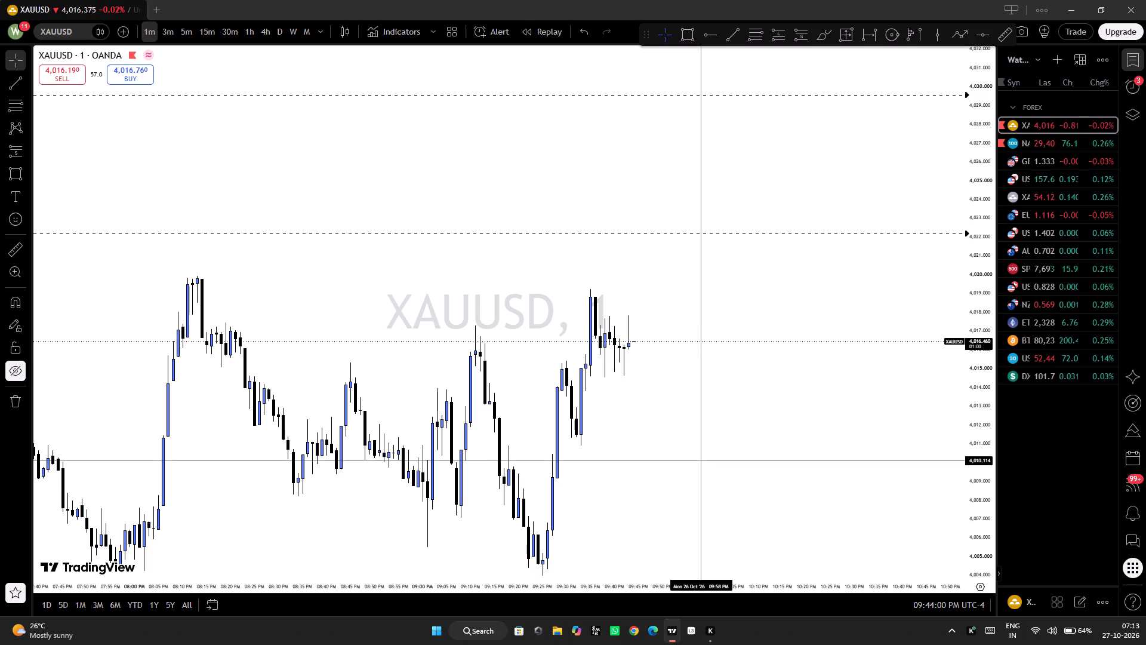
scroll(694, 467, "down", 2)
scroll(714, 437, "up", 3)
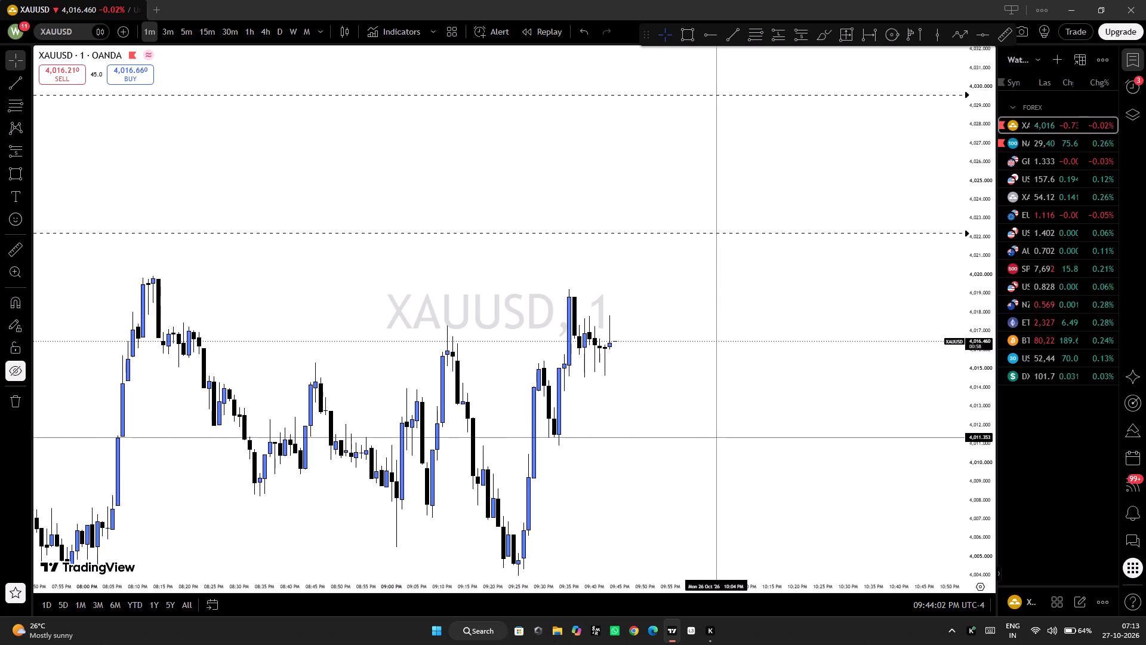
left_click_drag(700, 438, 765, 420)
left_click(744, 421)
scroll(747, 419, "up", 1)
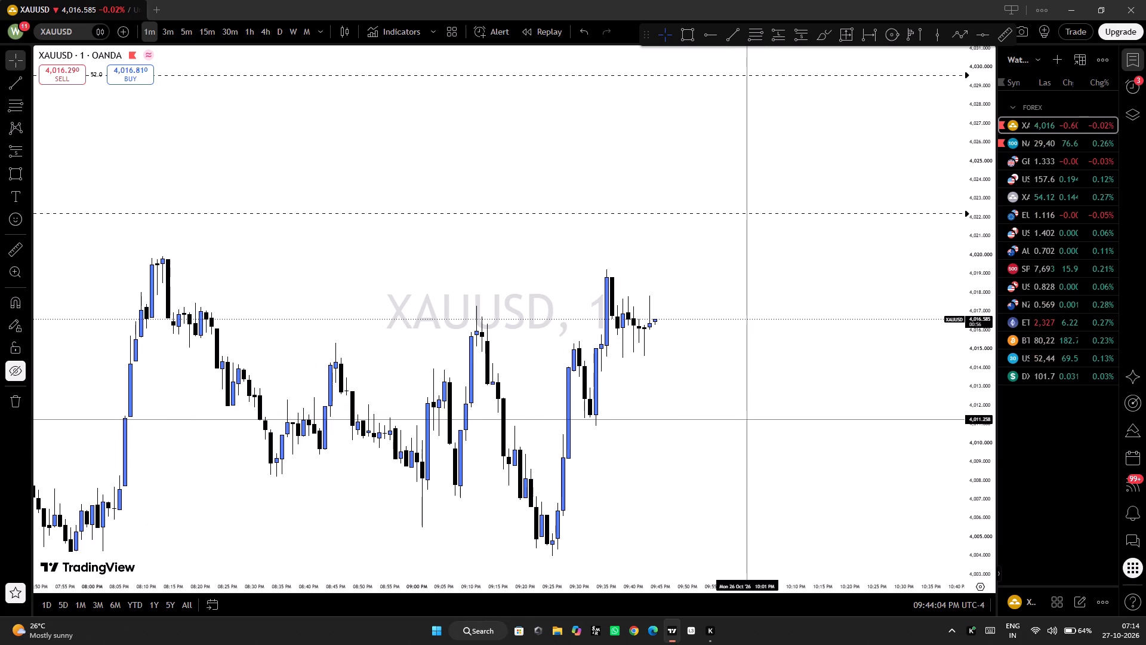
left_click(735, 322)
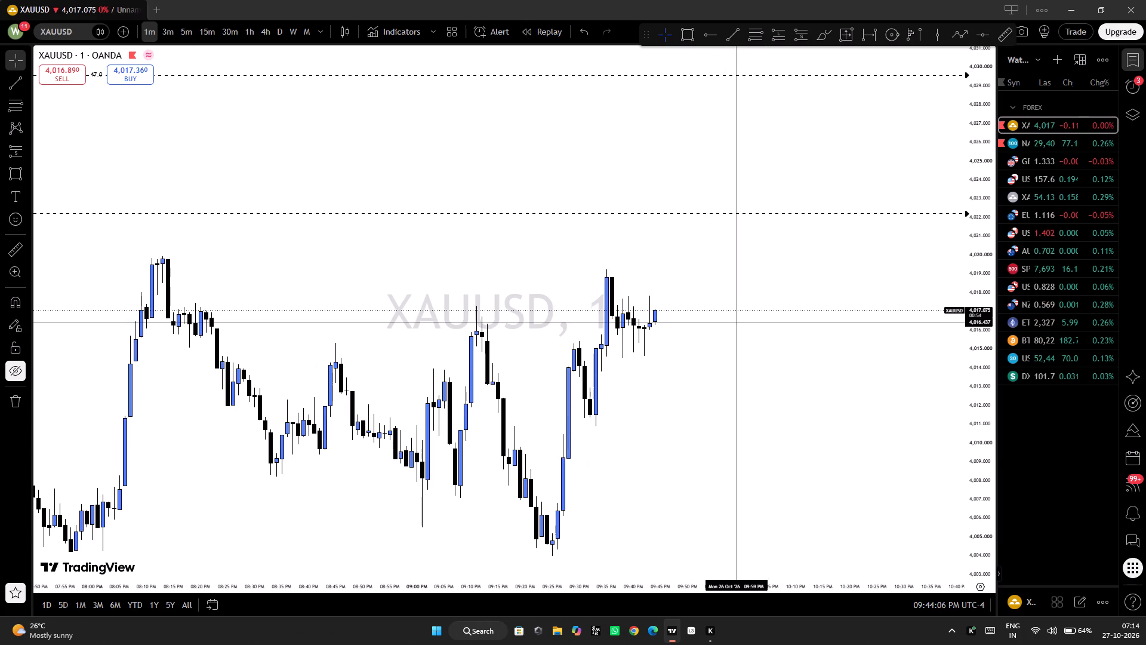
left_click(735, 349)
left_click(735, 345)
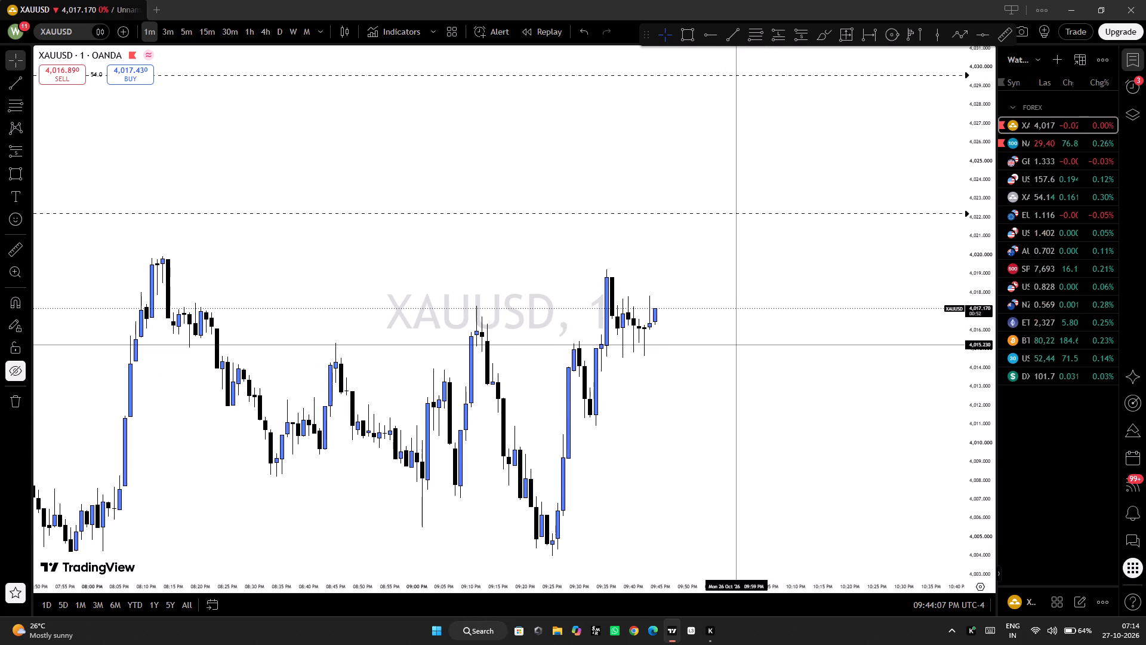
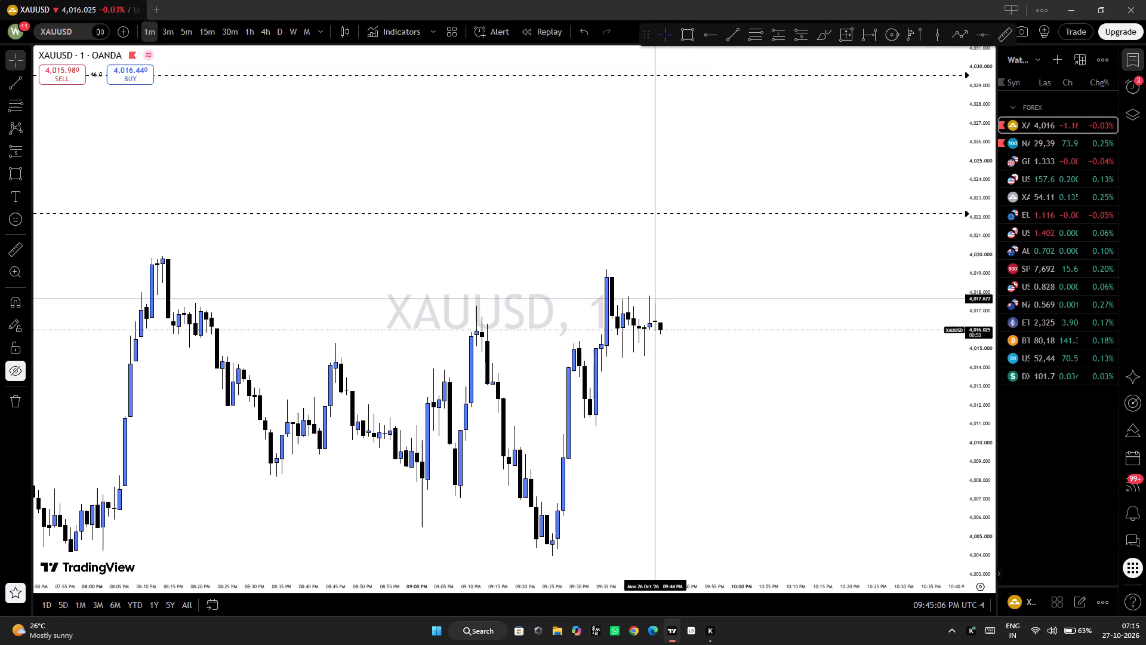
Show all drawings again on the 1-minute XAUUSD chart.
left_click_drag(972, 438, 966, 315)
scroll(787, 405, "up", 2)
left_click_drag(744, 431, 790, 406)
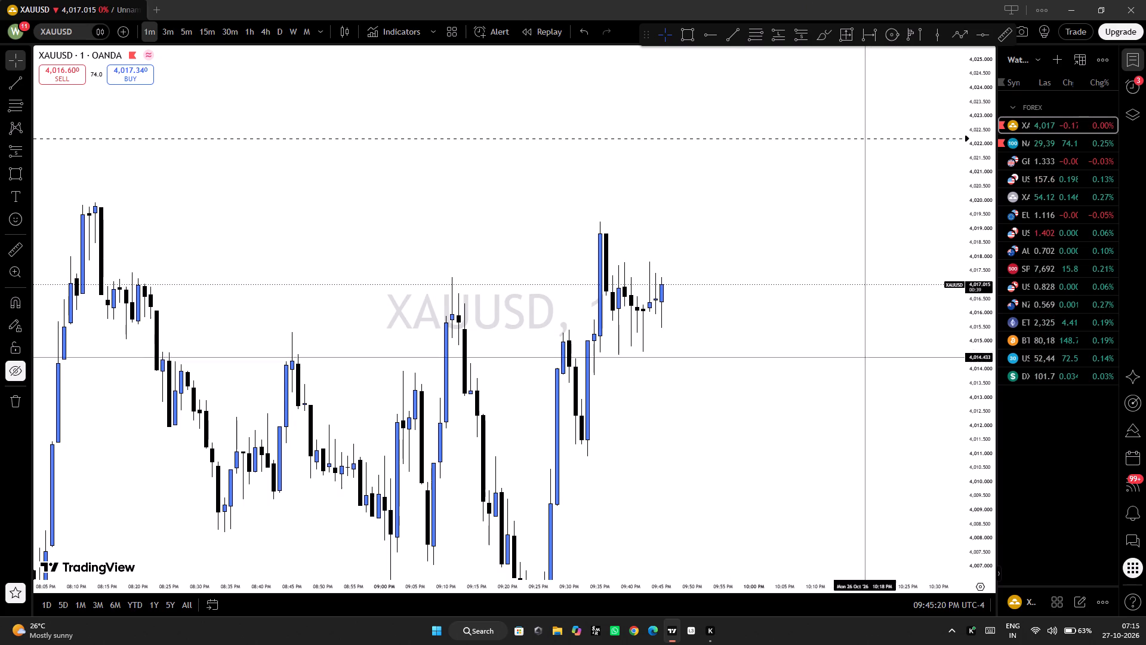
left_click_drag(862, 360, 853, 378)
scroll(488, 249, "down", 2)
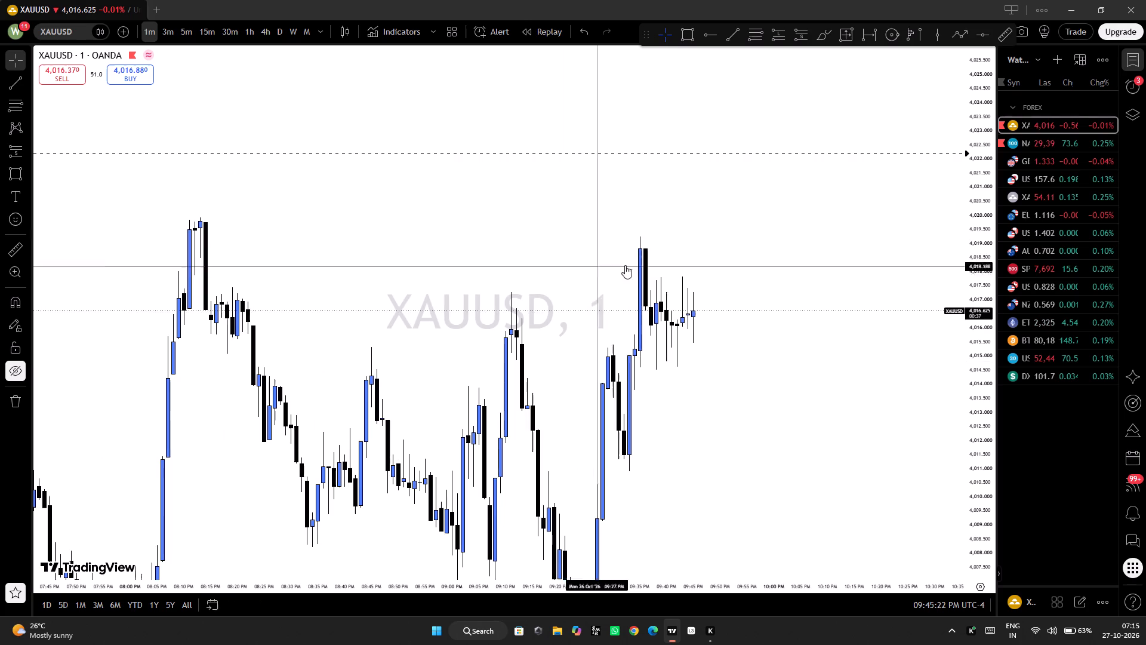
left_click_drag(972, 176, 945, 277)
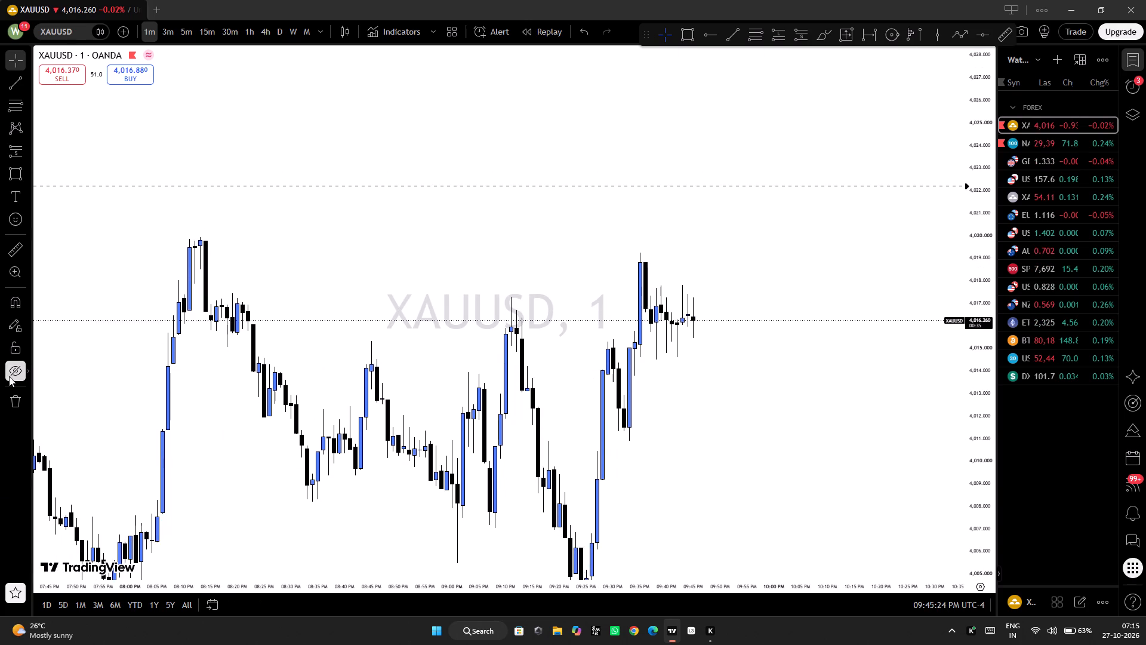
left_click(9, 376)
left_click_drag(851, 424, 854, 389)
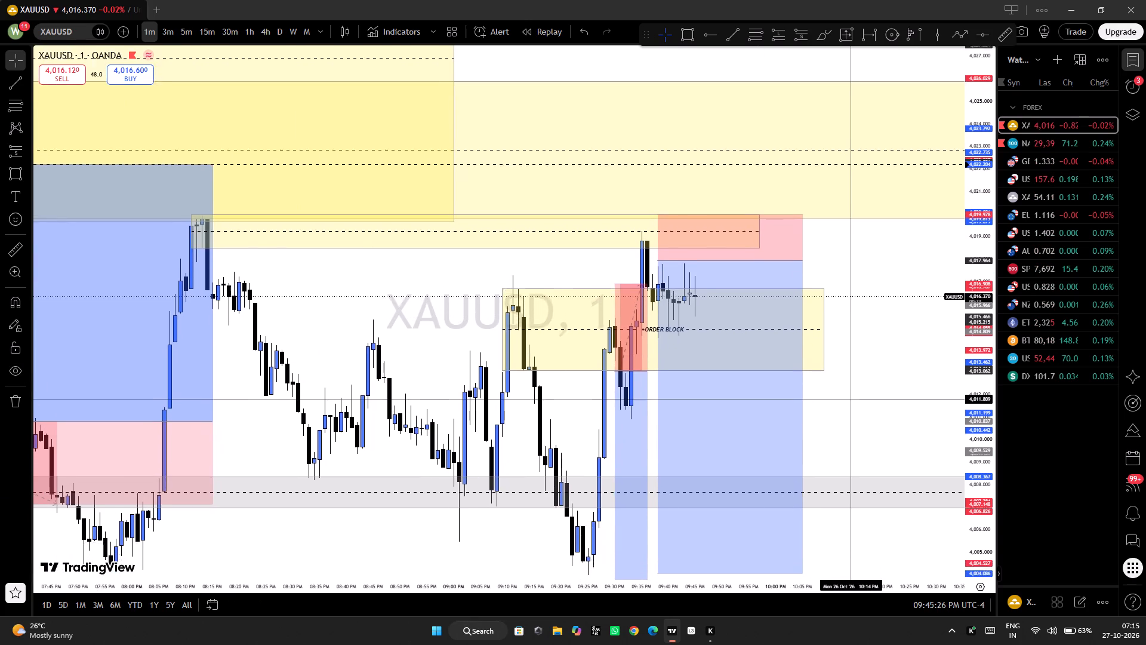
left_click_drag(854, 389, 851, 449)
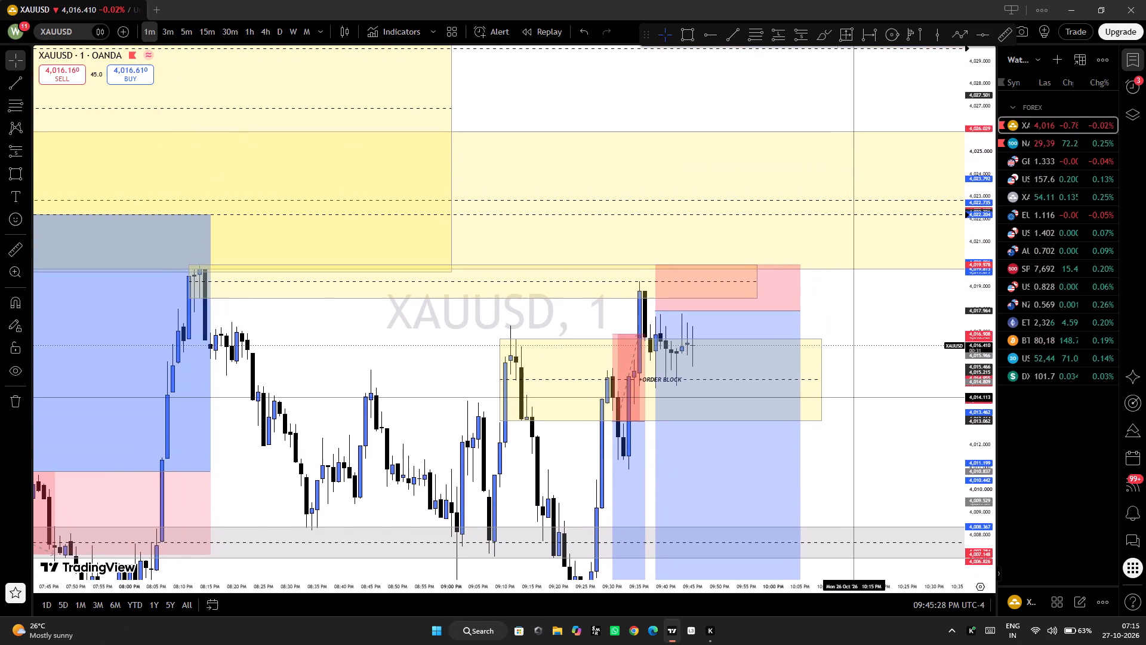
Search the indicator library for "fx ma".
left_click(415, 29)
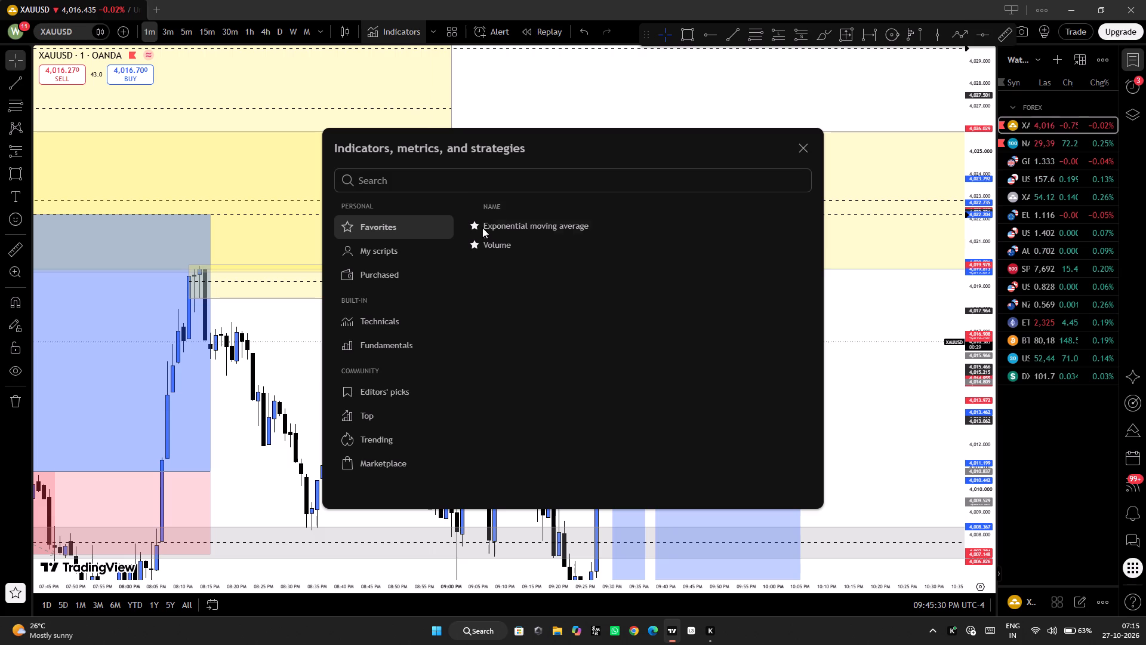
left_click(426, 185)
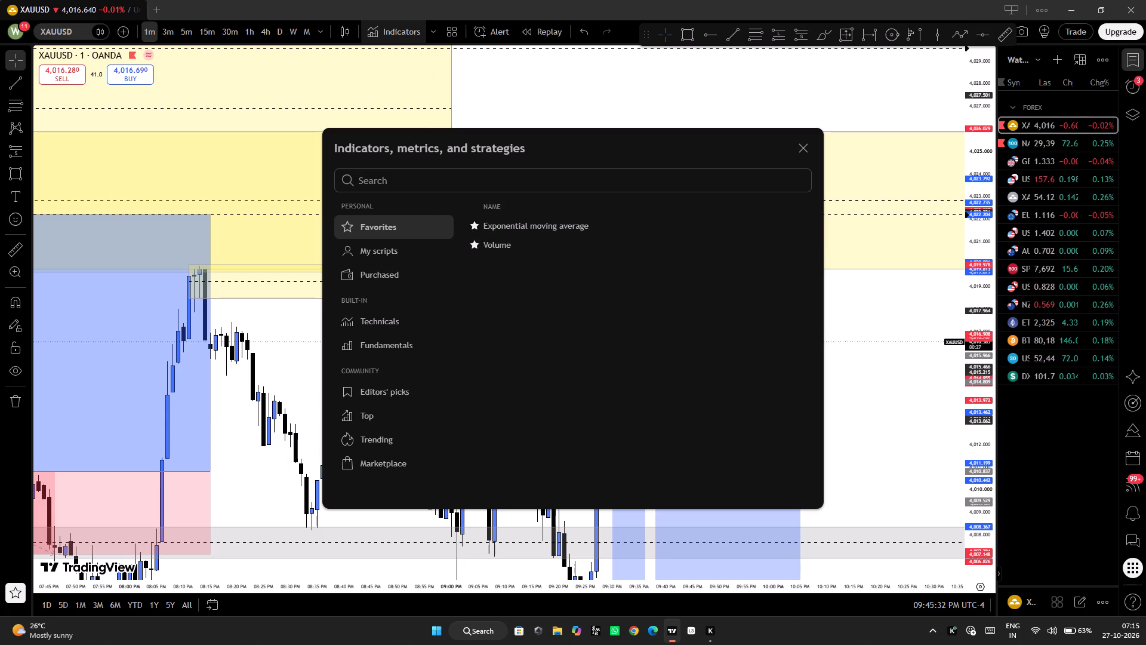
type("fx ma")
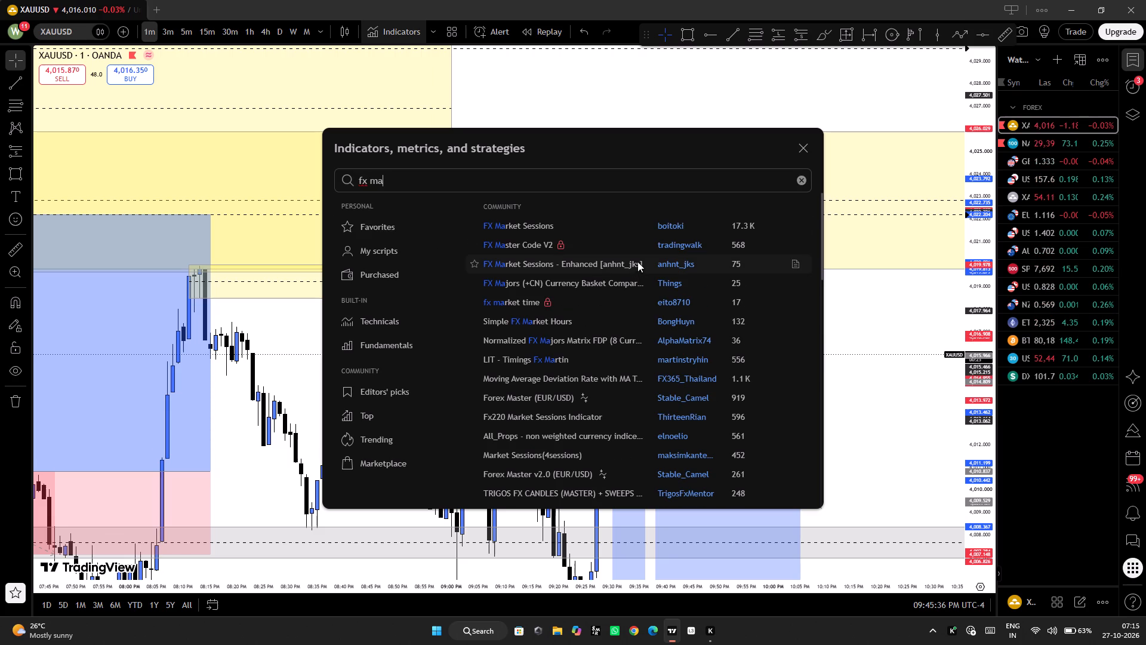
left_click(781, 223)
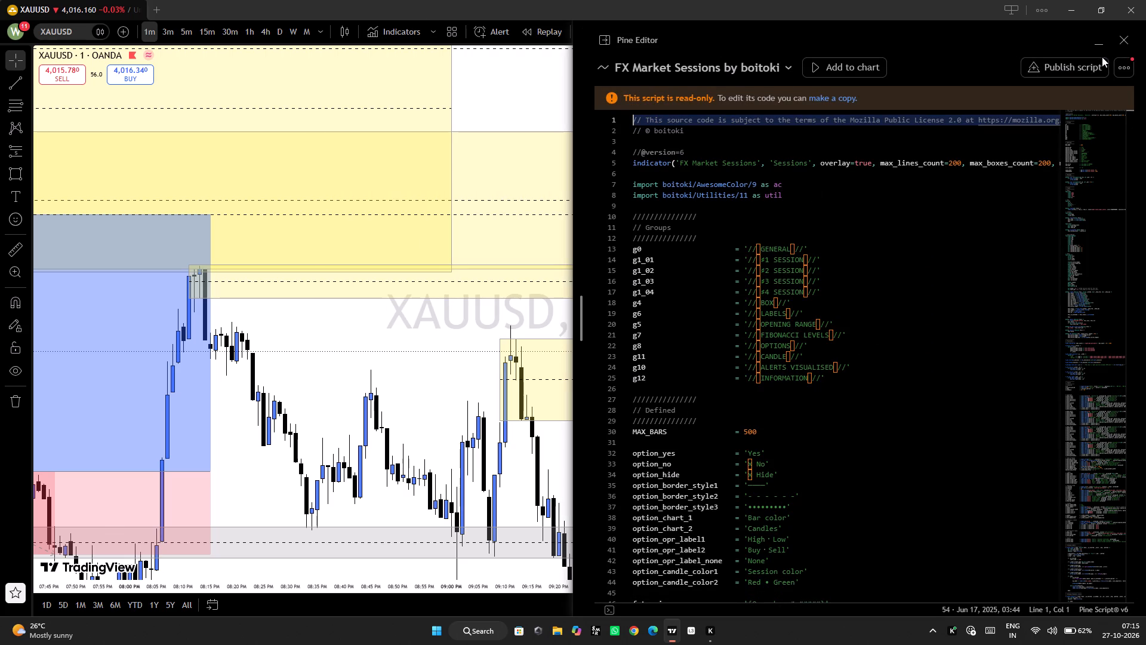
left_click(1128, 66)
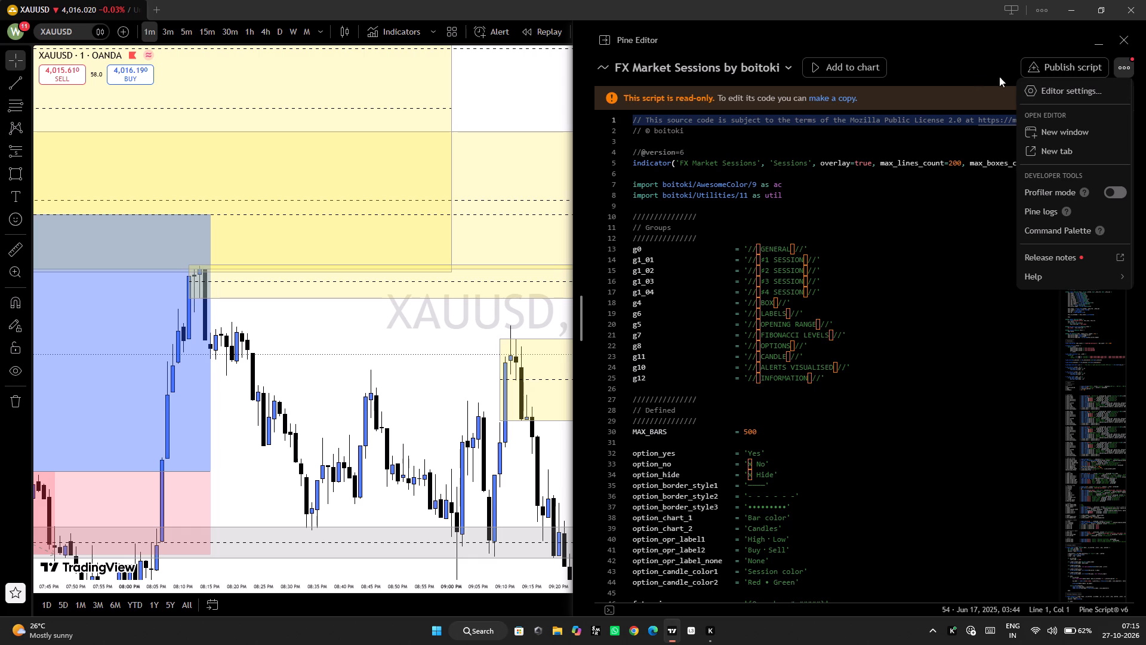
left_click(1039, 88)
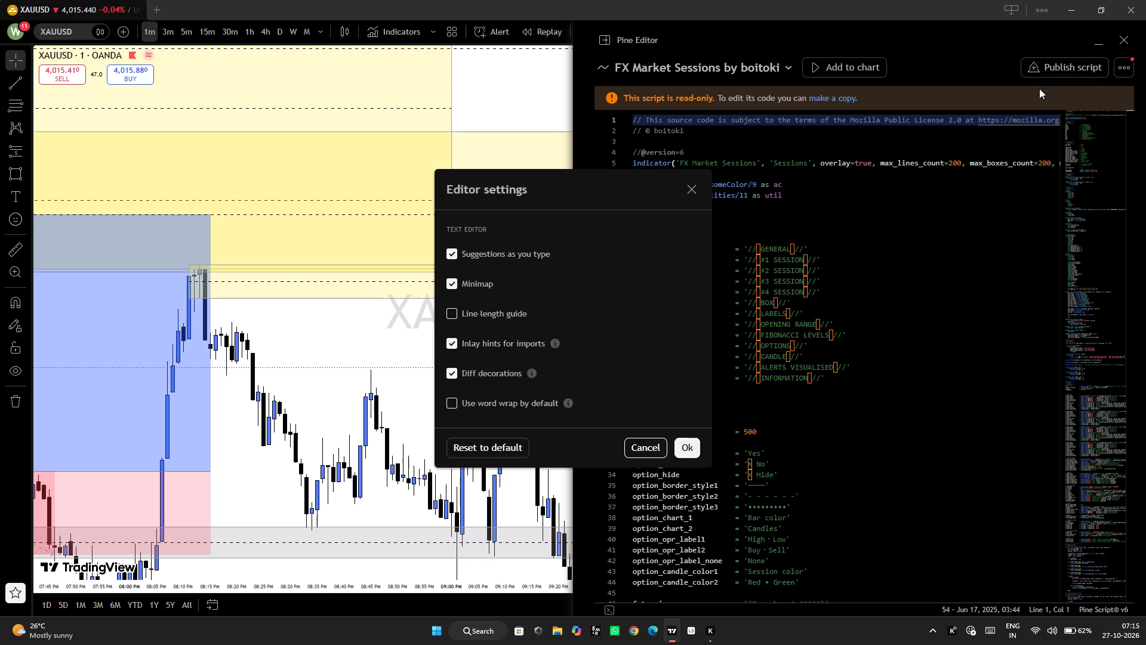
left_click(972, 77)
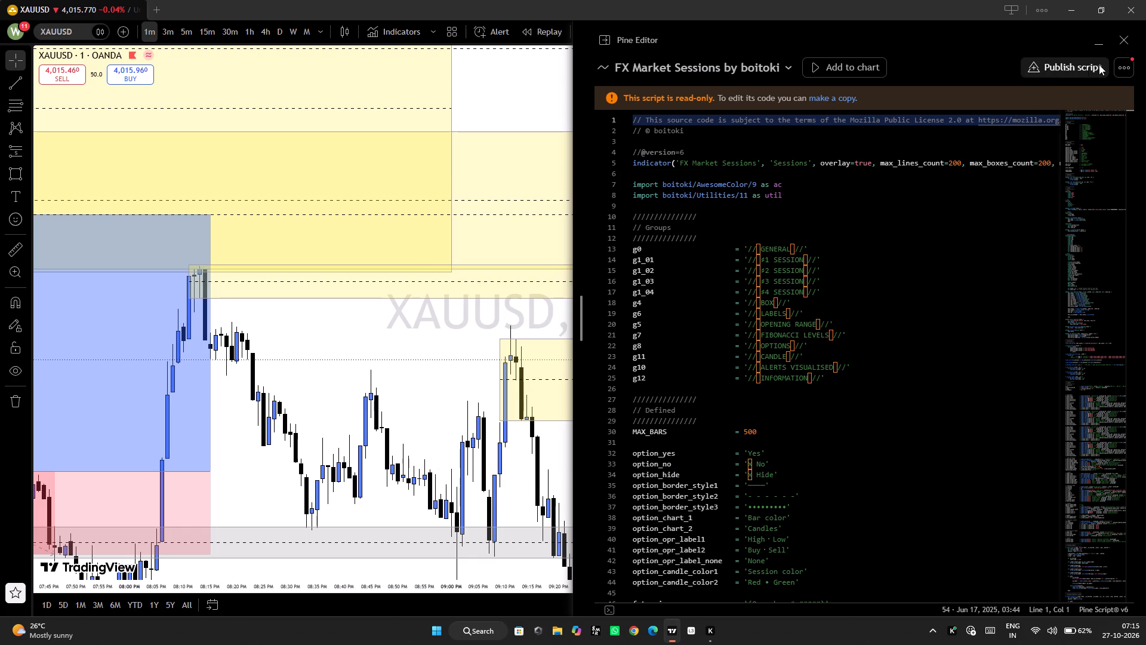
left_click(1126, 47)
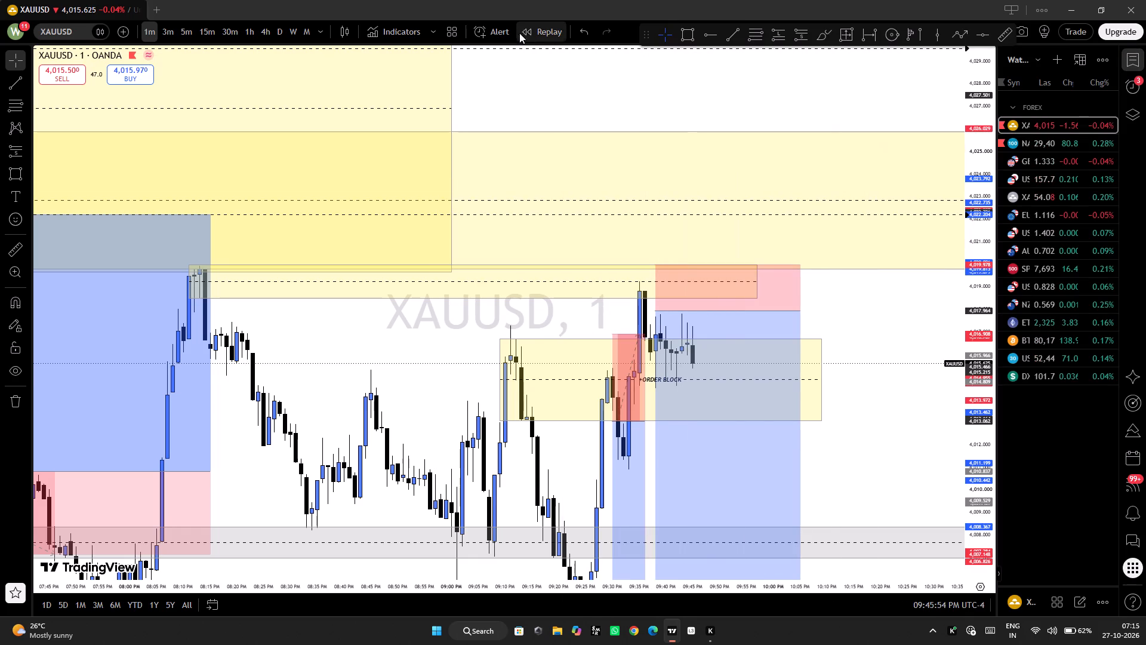
Add the community indicator "FX Market Sessions - Enhanced [anhnt_jks]" to the XAUUSD chart.
left_click(395, 32)
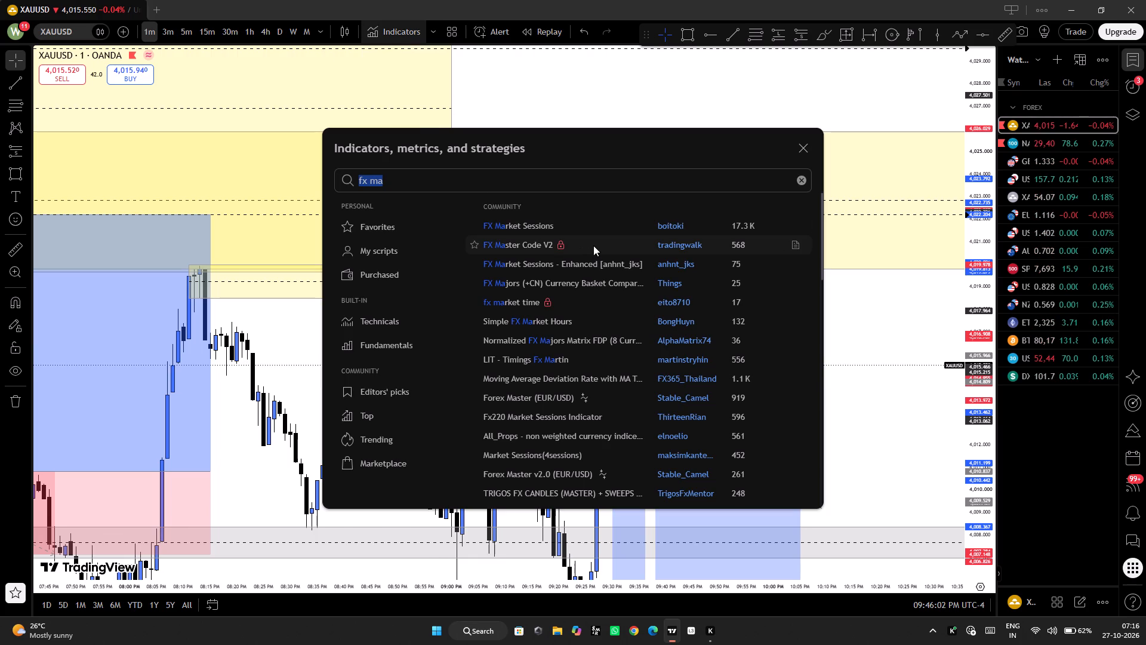
left_click(572, 269)
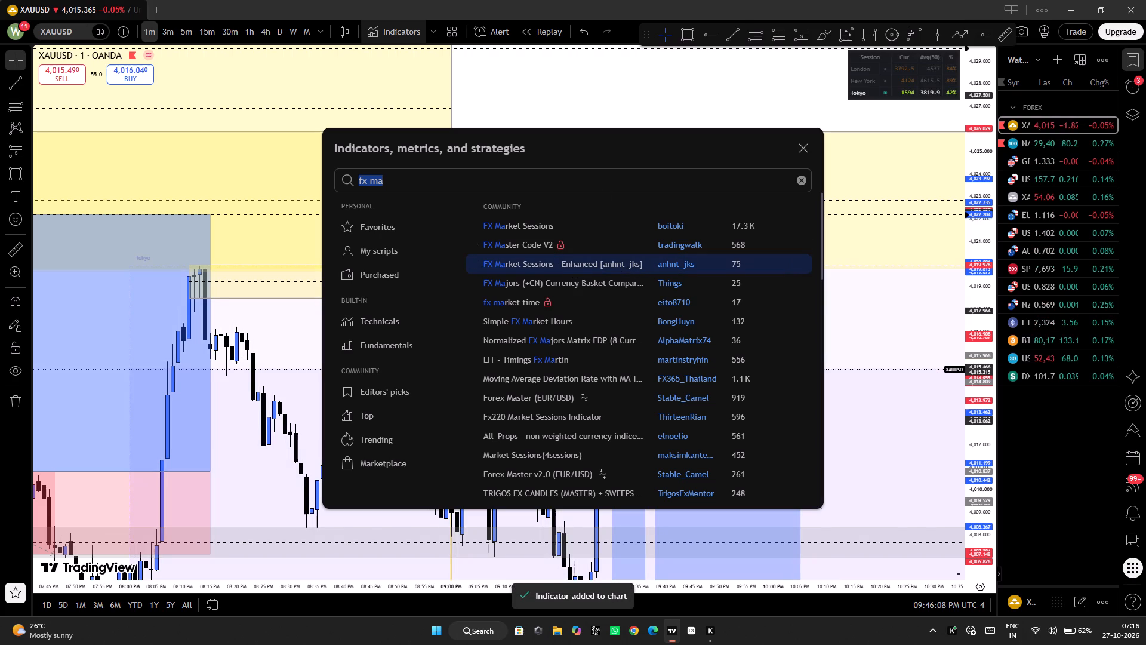
left_click_drag(735, 145, 614, 494)
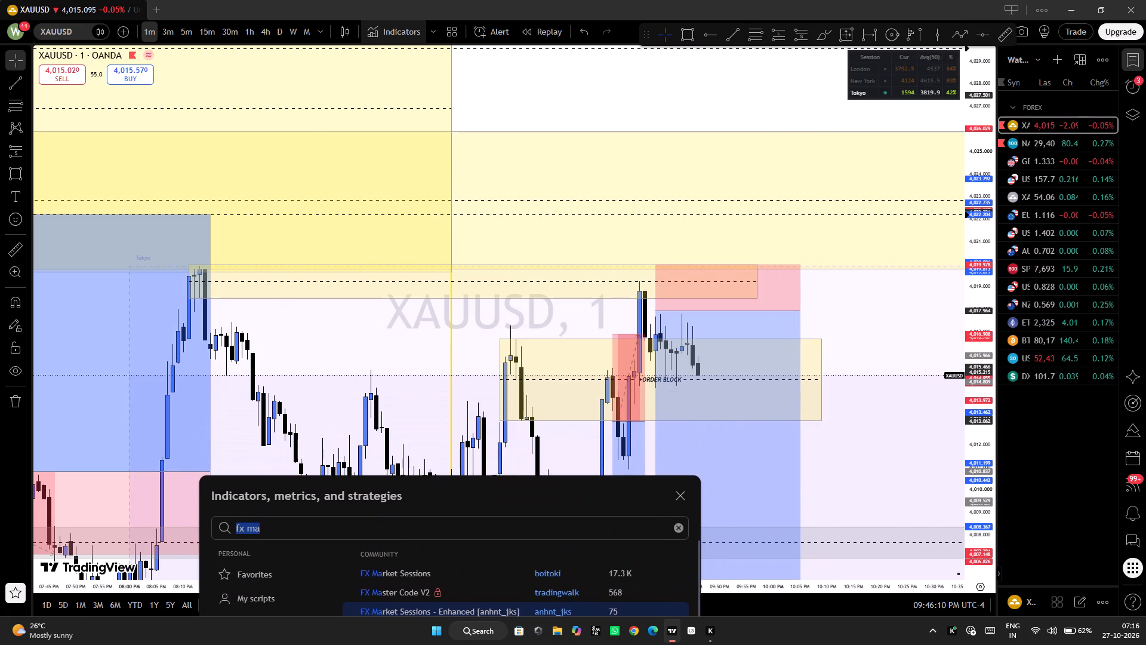
left_click_drag(614, 494, 420, 185)
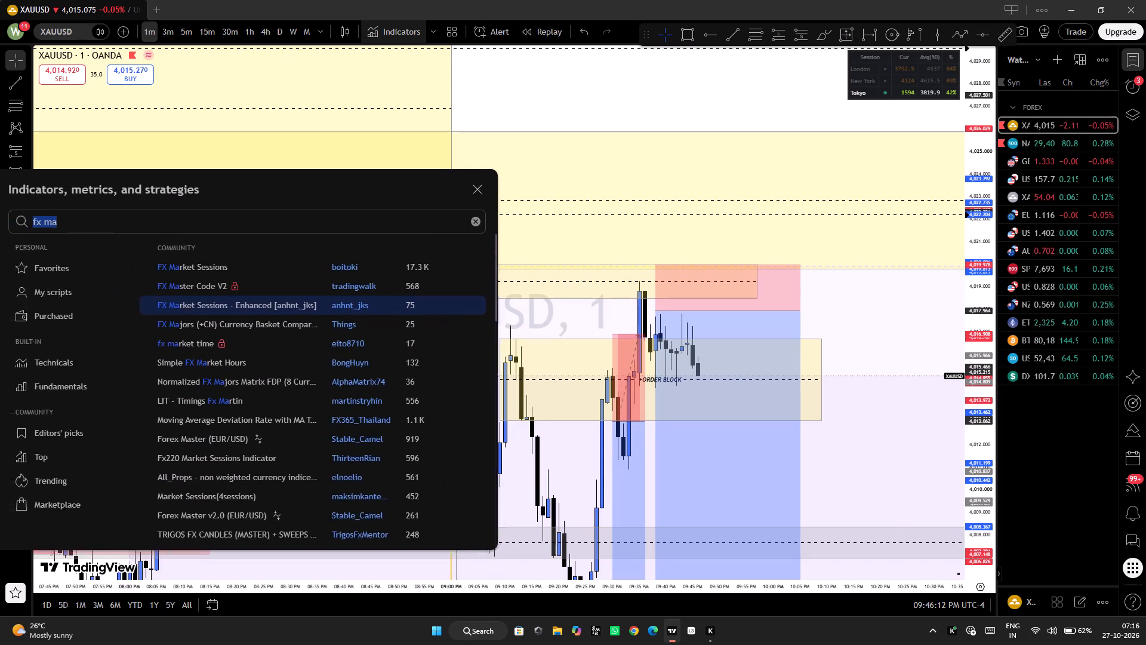
left_click_drag(420, 185, 508, 173)
left_click(573, 177)
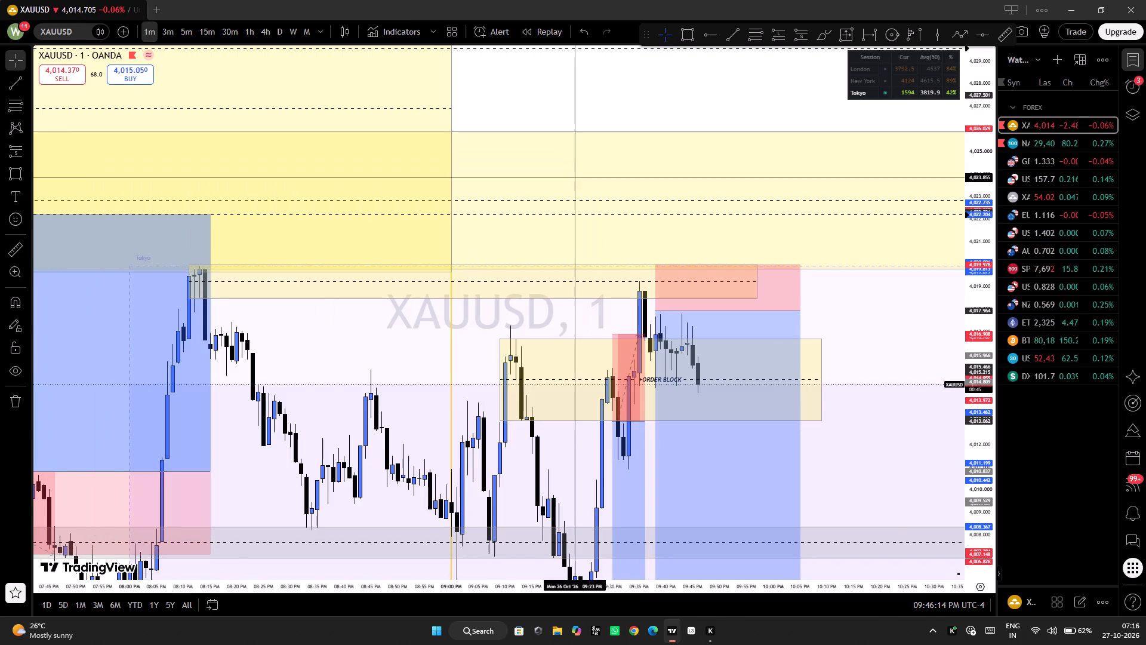
Examine the Tokyo session overlay around the order block and short plan on the 1-minute chart, dismissing the advertisement.
left_click_drag(916, 445, 905, 428)
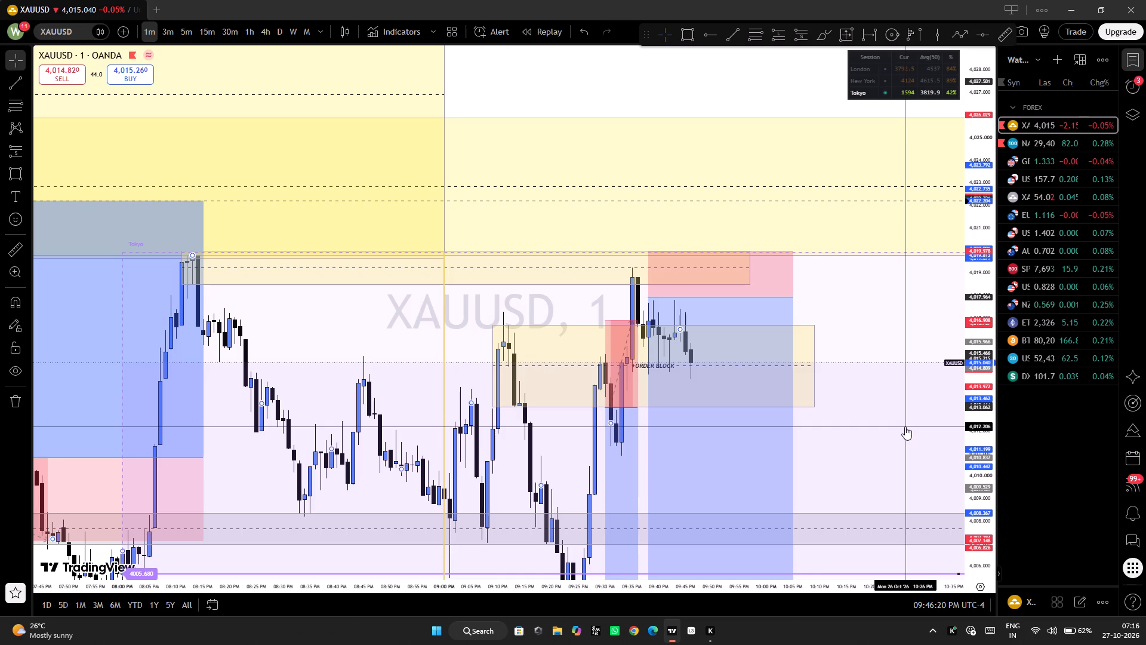
left_click_drag(860, 455, 852, 391)
left_click(852, 391)
left_click(872, 406)
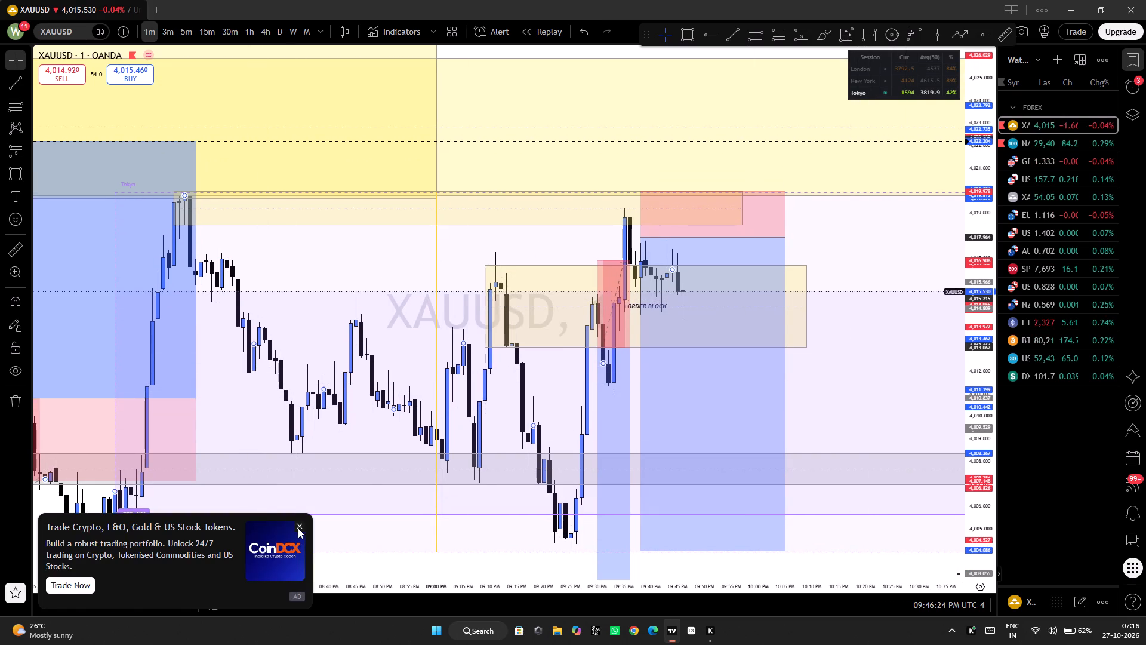
left_click(301, 523)
left_click_drag(883, 383, 849, 385)
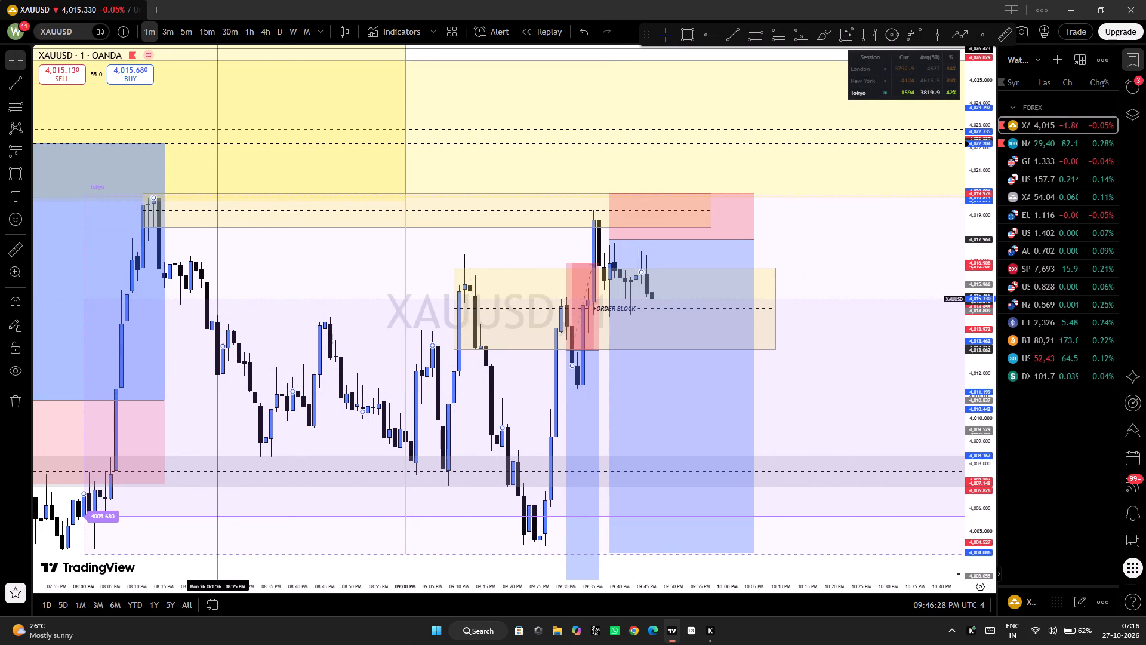
Switch XAUUSD to the 15-minute timeframe and examine the New York and Tokyo session ranges.
left_click(196, 35)
scroll(756, 319, "up", 5)
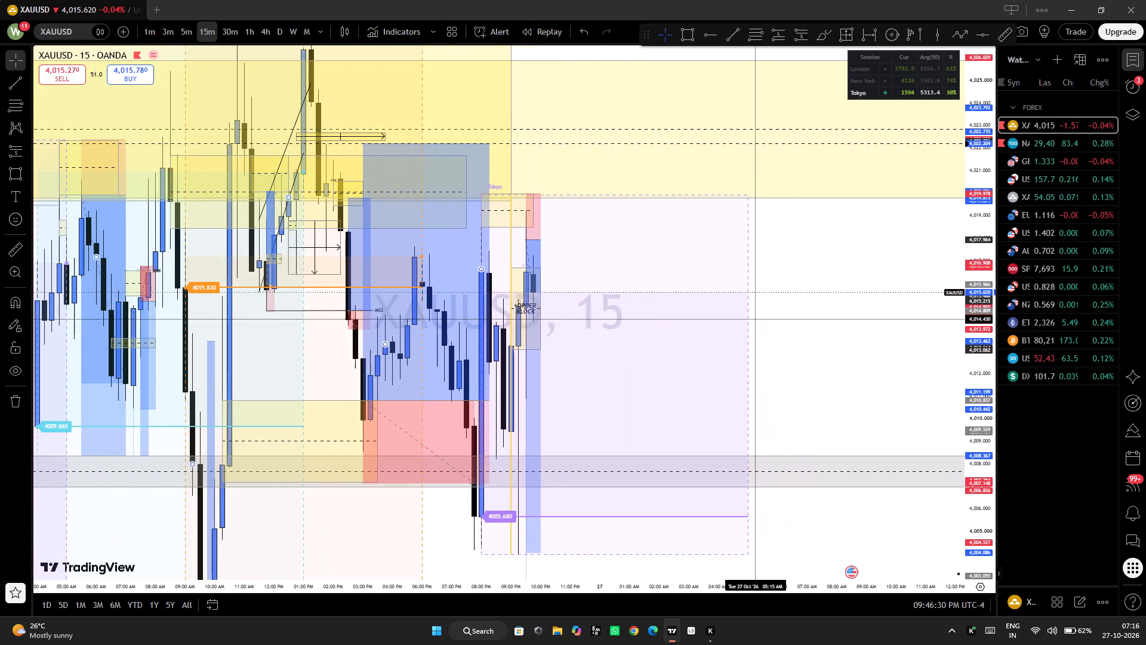
left_click_drag(977, 223, 938, 428)
scroll(743, 425, "up", 5)
scroll(741, 373, "up", 3)
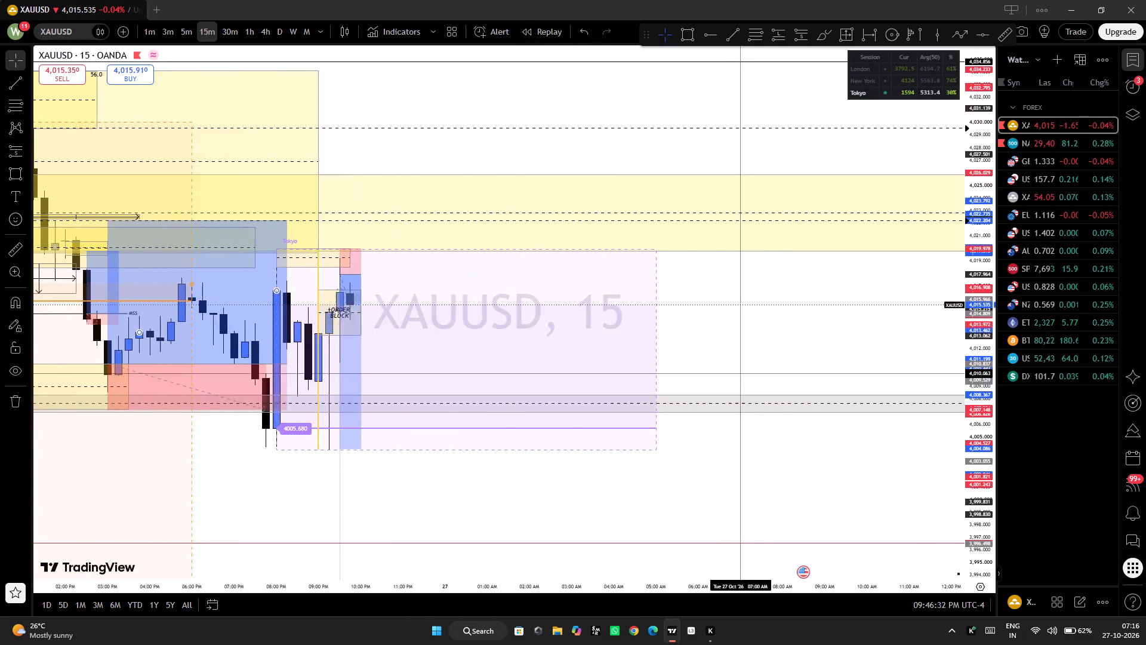
left_click_drag(654, 330, 1052, 378)
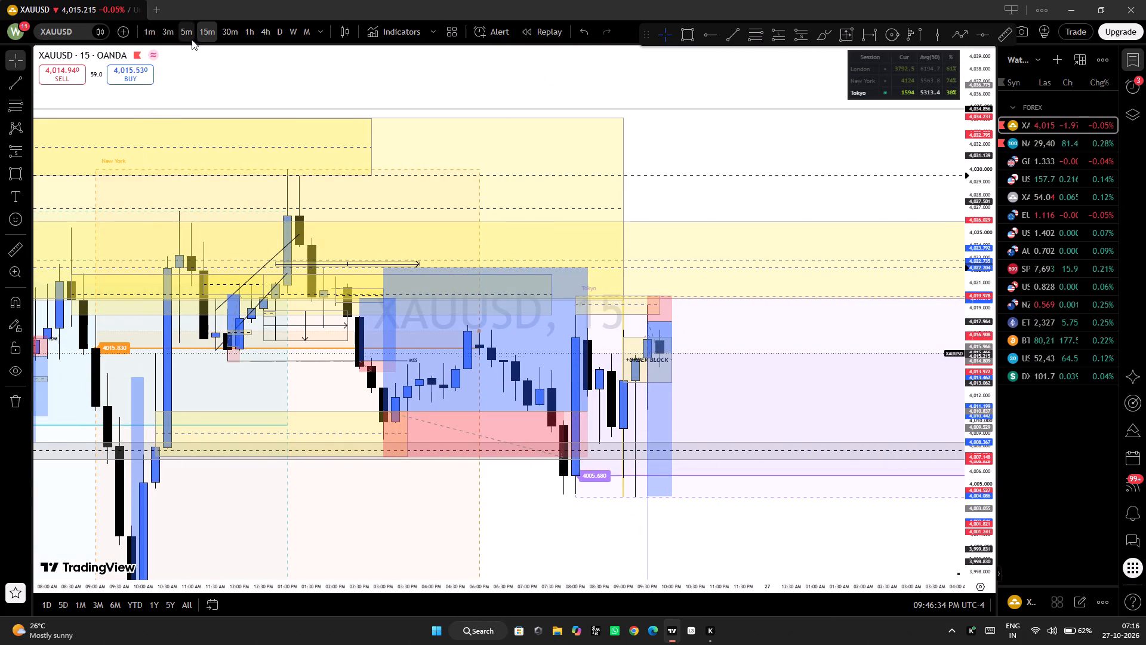
Switch the XAUUSD chart to the 5-minute timeframe.
left_click(190, 29)
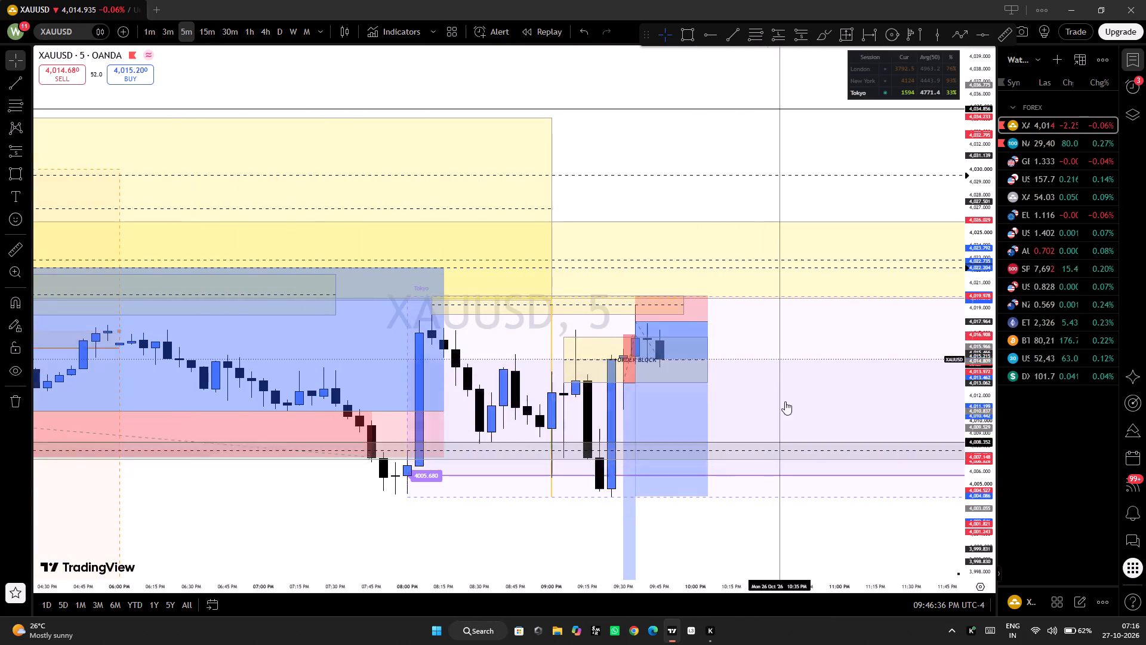
Examine the wider 5-minute XAUUSD price action from the New York session through the current Tokyo session.
scroll(784, 349, "down", 3)
left_click_drag(974, 274, 978, 417)
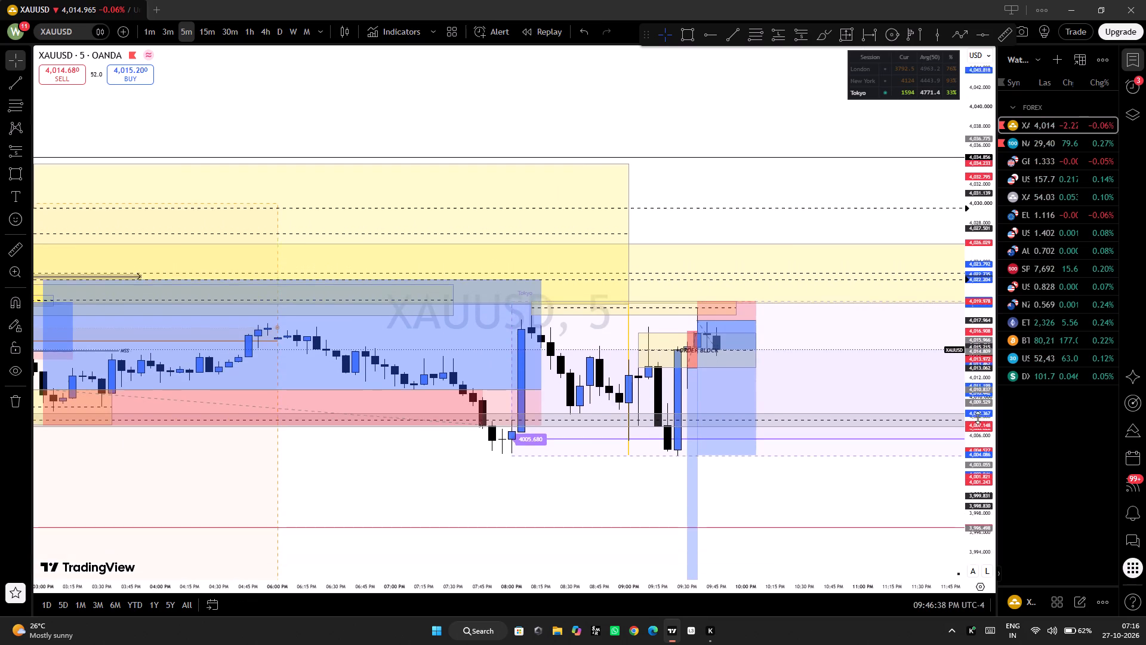
left_click_drag(978, 417, 966, 436)
scroll(886, 475, "down", 5)
left_click_drag(865, 493, 836, 501)
scroll(834, 501, "down", 3)
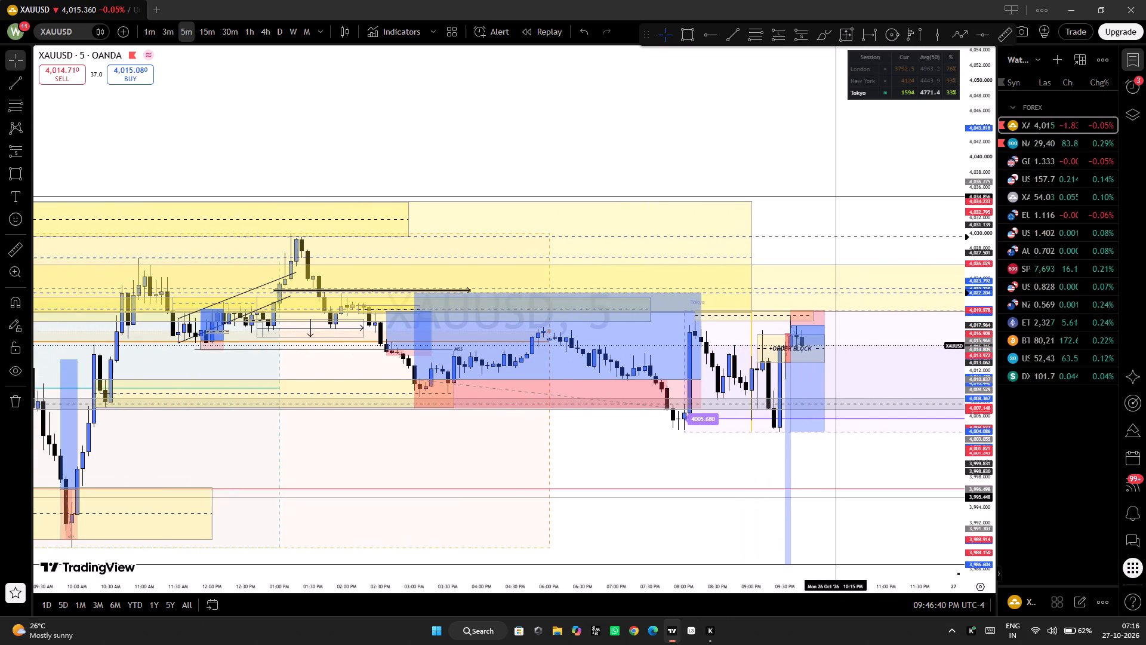
left_click_drag(820, 494, 796, 496)
scroll(830, 489, "down", 3)
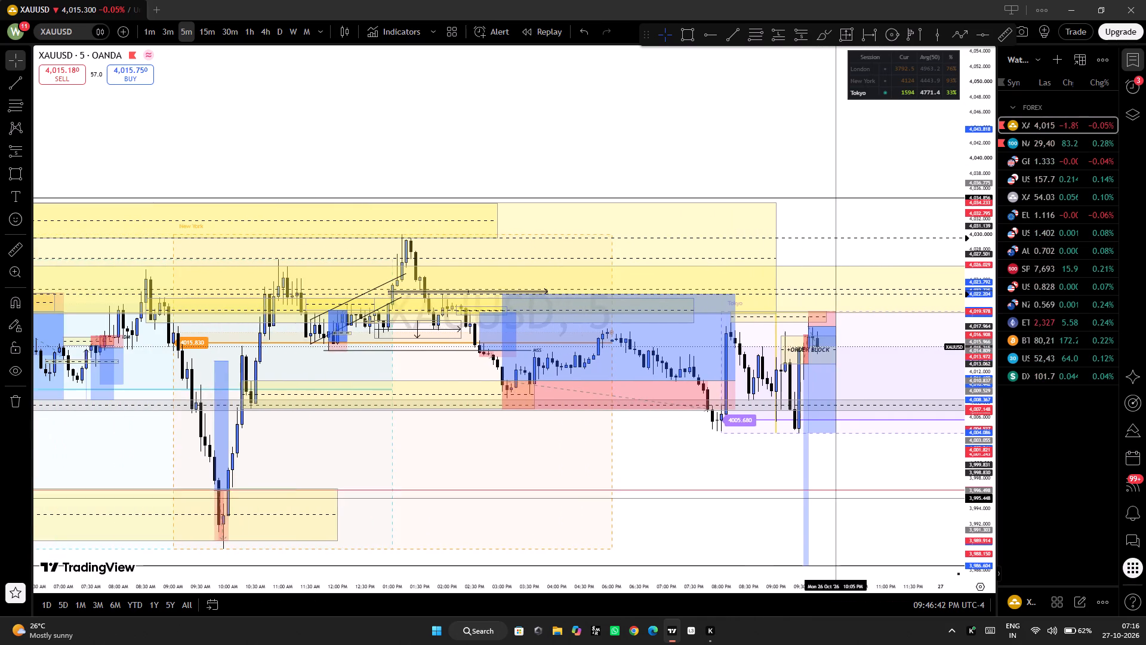
Examine the latest 5-minute candles against the Tokyo session range, the order block and the short plan.
scroll(835, 498, "up", 3)
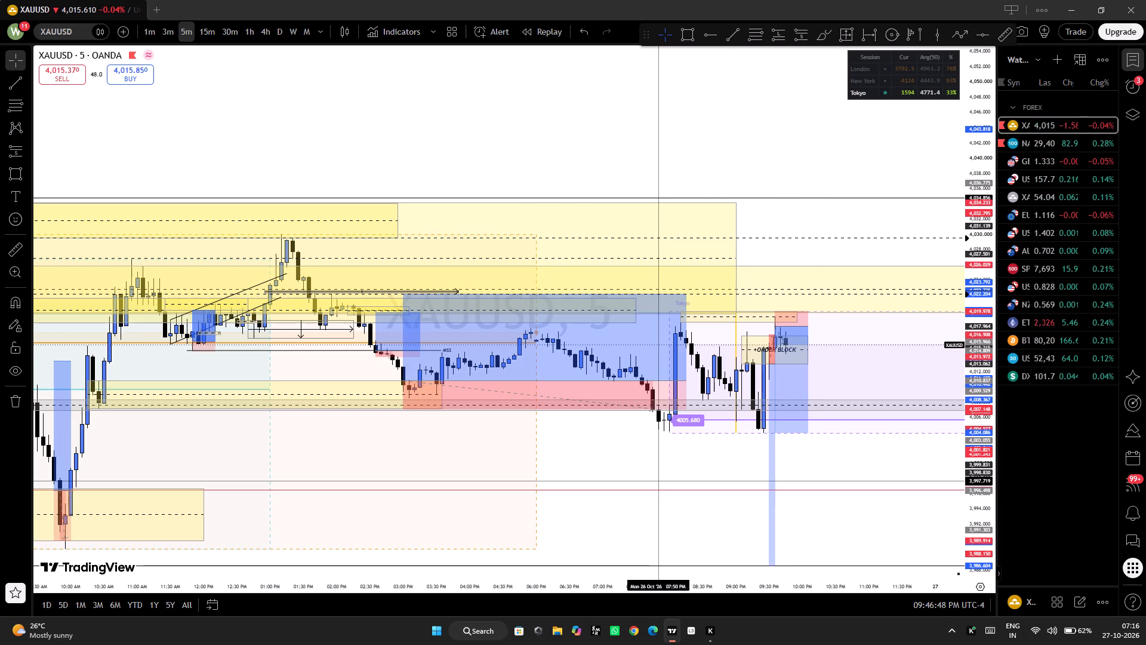
left_click_drag(979, 496, 974, 482)
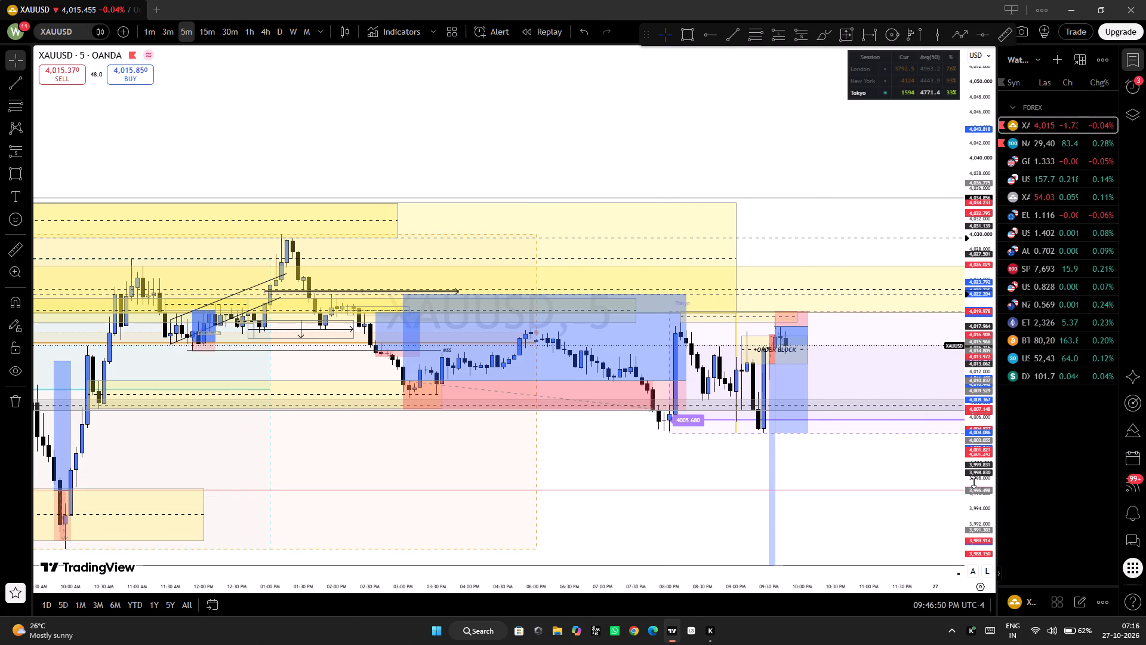
left_click_drag(974, 482, 959, 378)
scroll(904, 461, "up", 3)
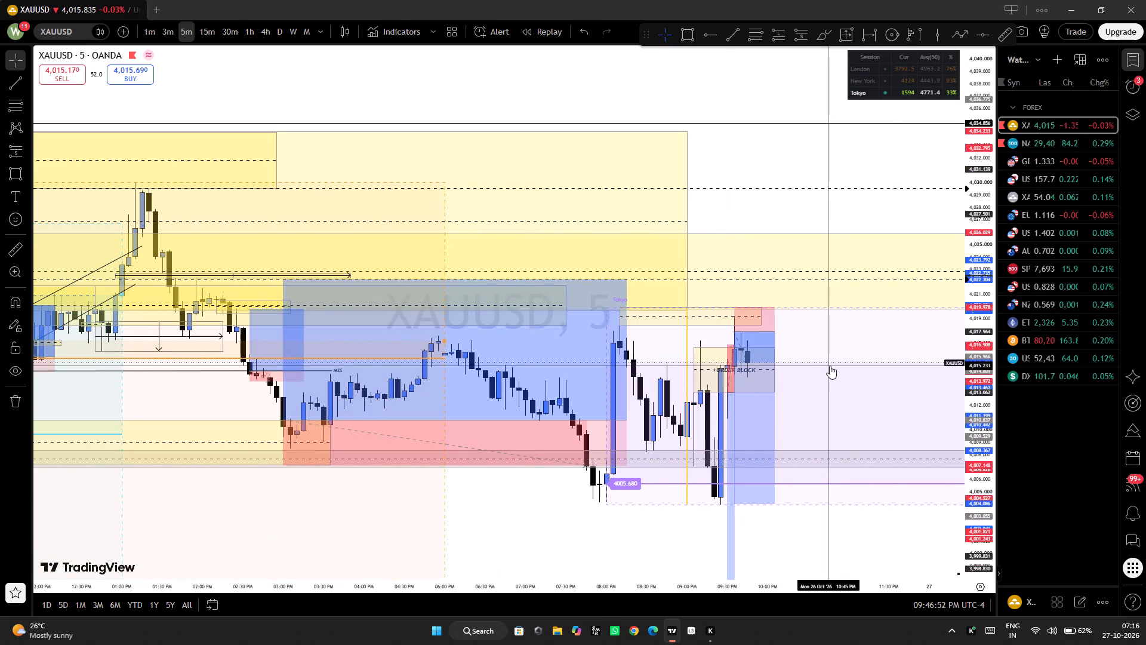
left_click(839, 350)
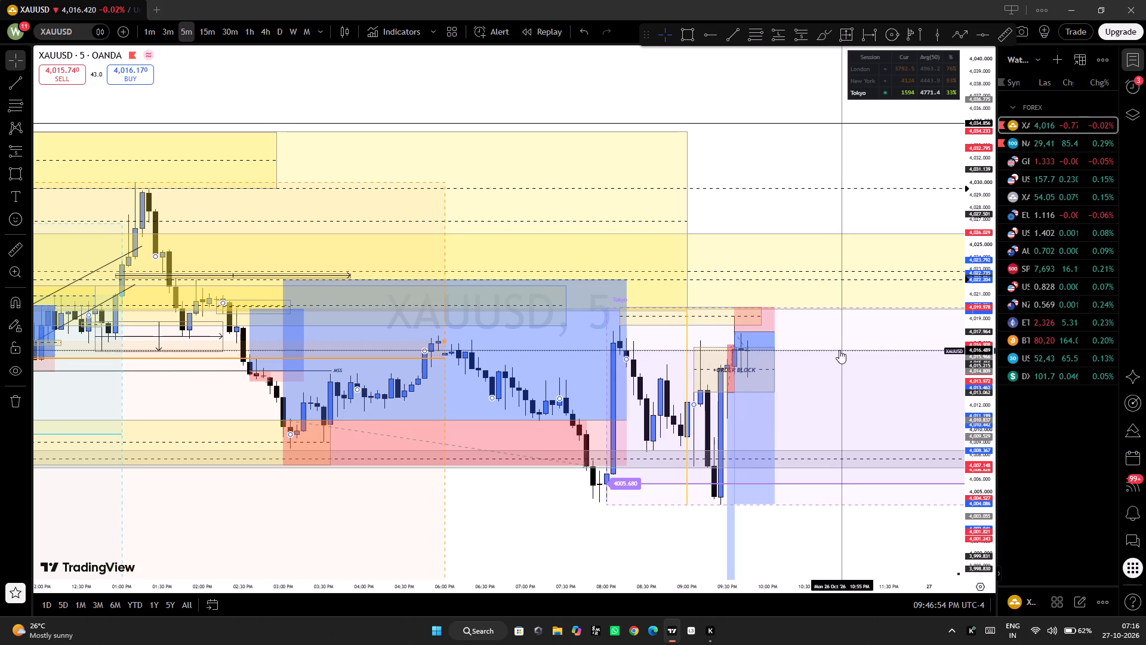
left_click(835, 323)
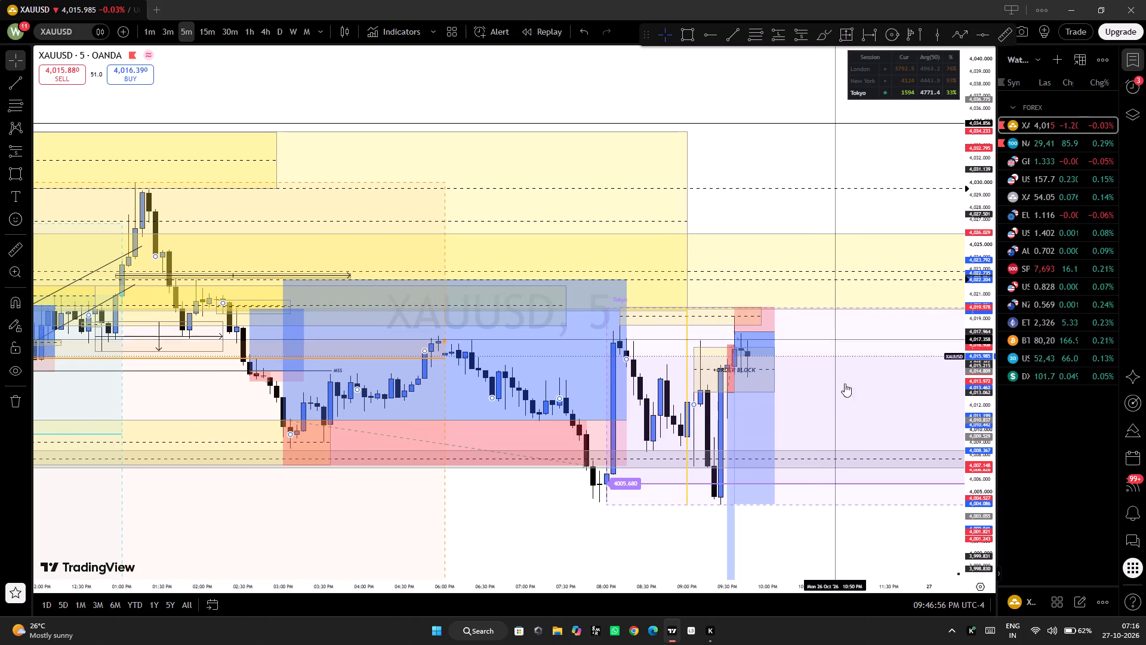
left_click(822, 537)
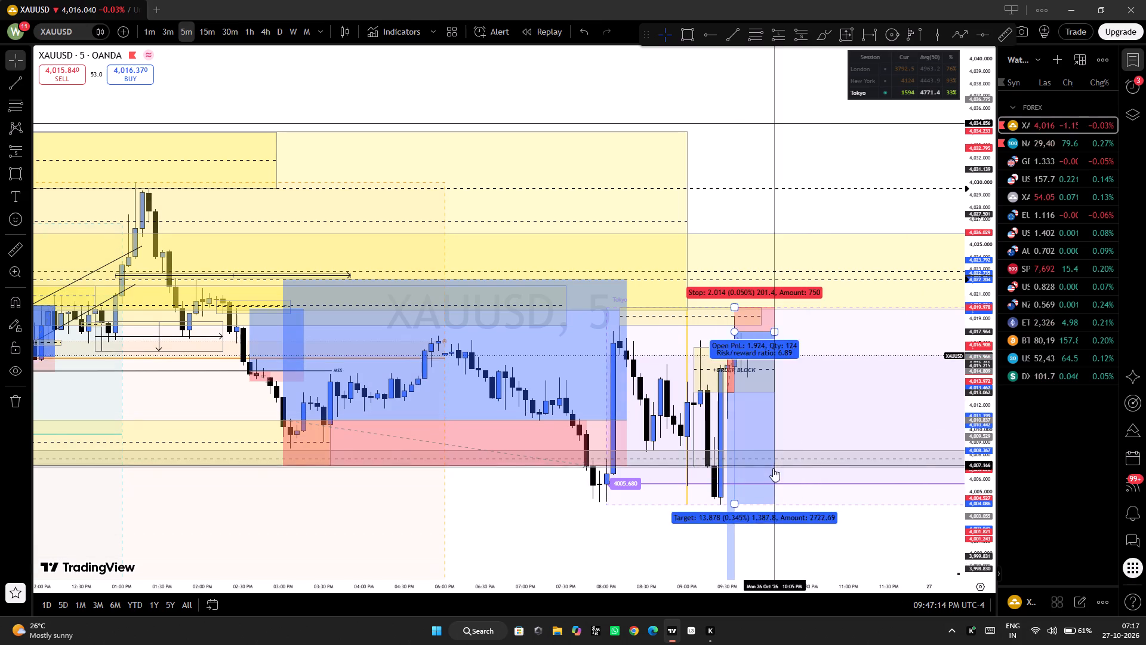
scroll(798, 524, "up", 1)
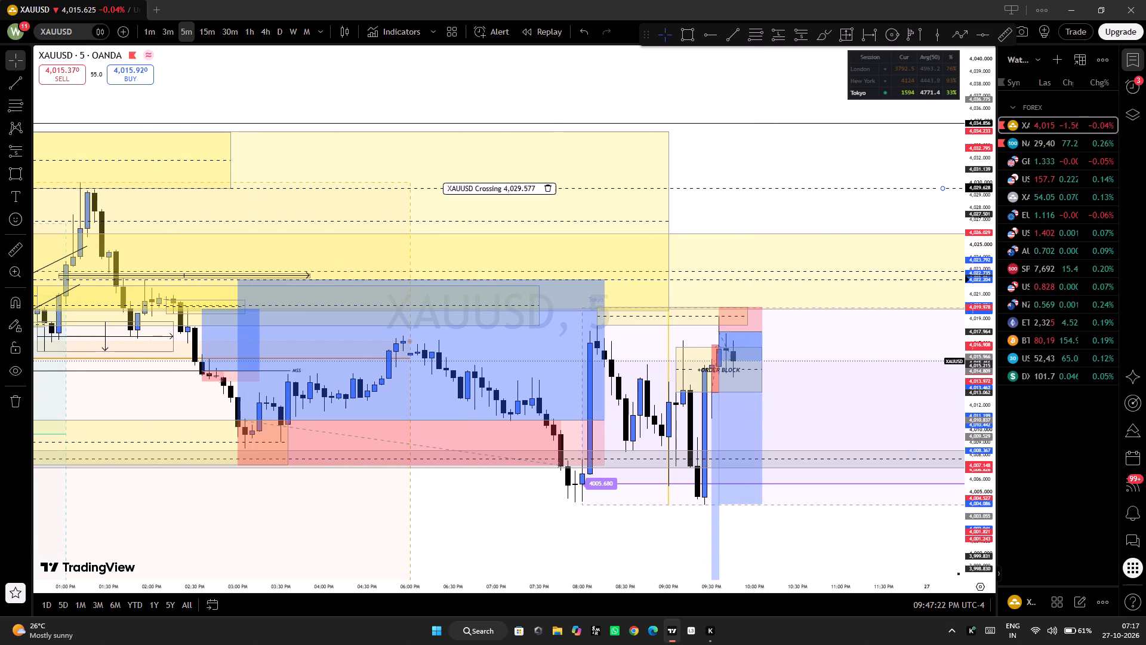
Switch XAUUSD to the 3-minute timeframe and examine the latest candles against the order block, short plan and Tokyo session range.
left_click(164, 32)
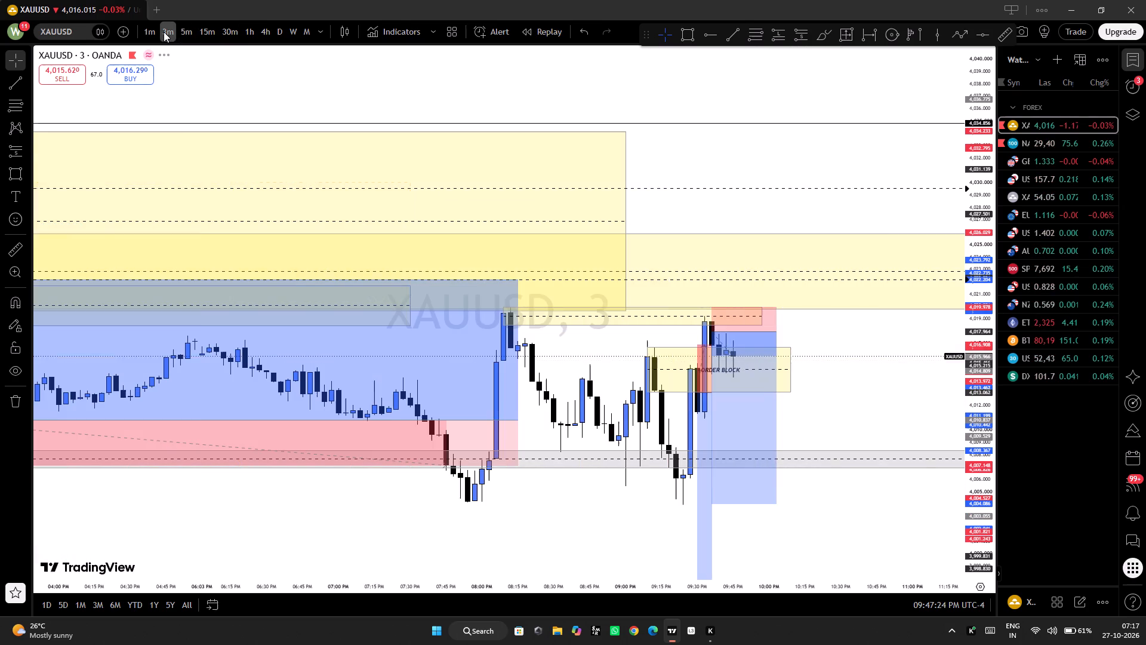
scroll(954, 469, "up", 3)
left_click_drag(825, 328, 854, 333)
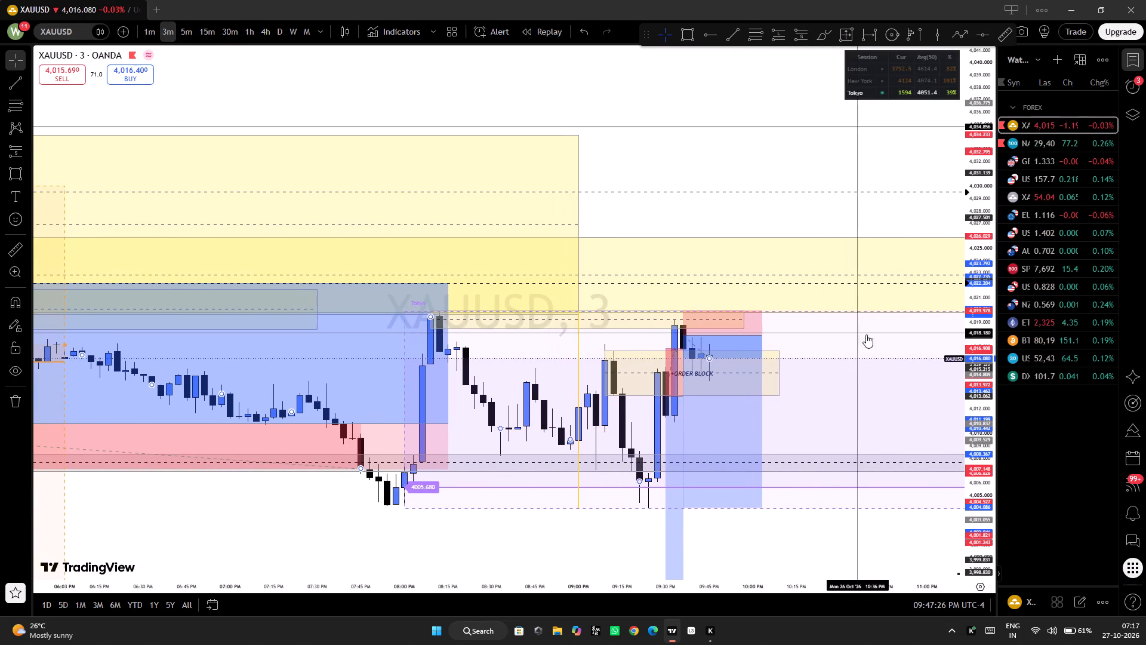
left_click_drag(965, 448, 975, 408)
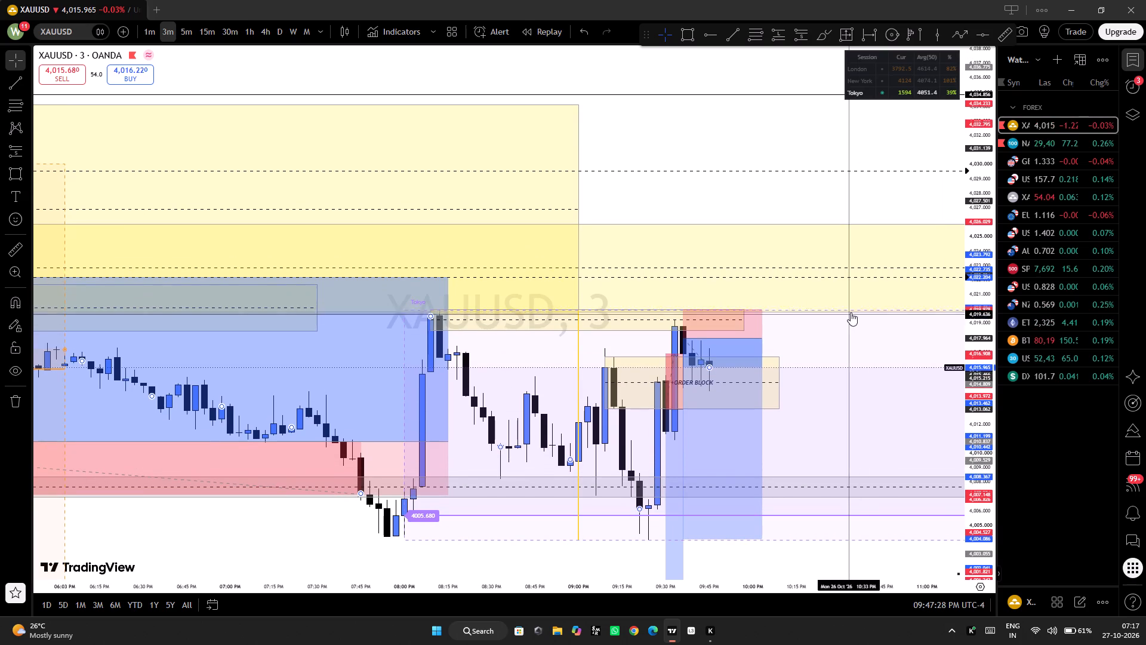
left_click_drag(856, 338, 862, 274)
left_click(845, 139)
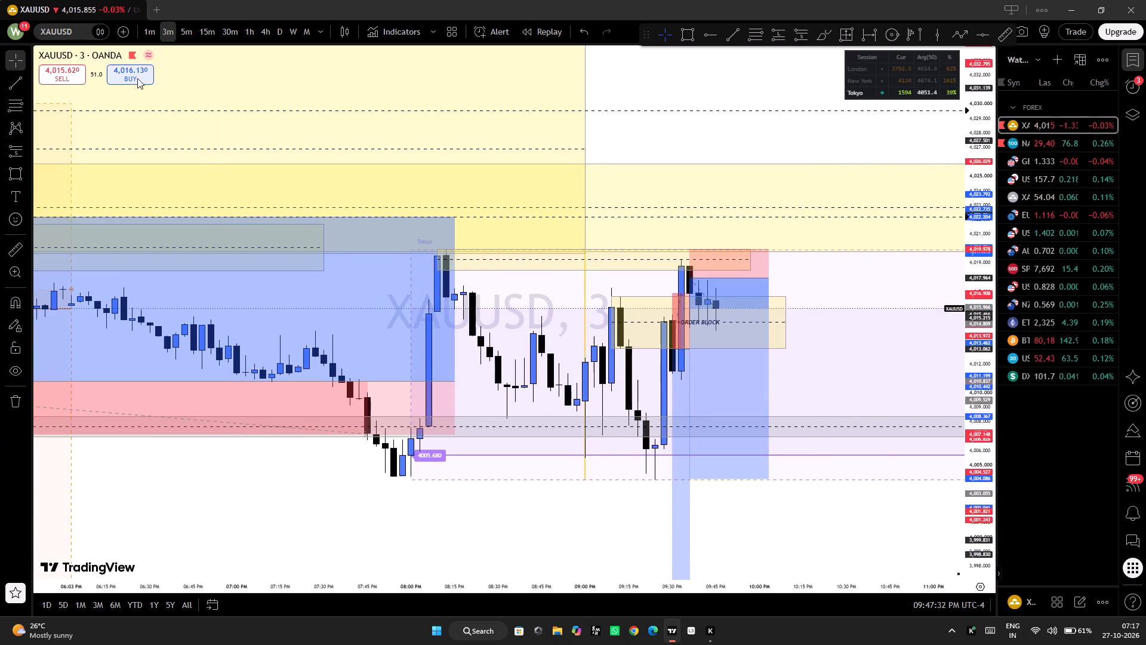
Switch XAUUSD to the 1-minute timeframe and examine the latest candles around the order block and short plan.
left_click(146, 29)
scroll(612, 407, "down", 4)
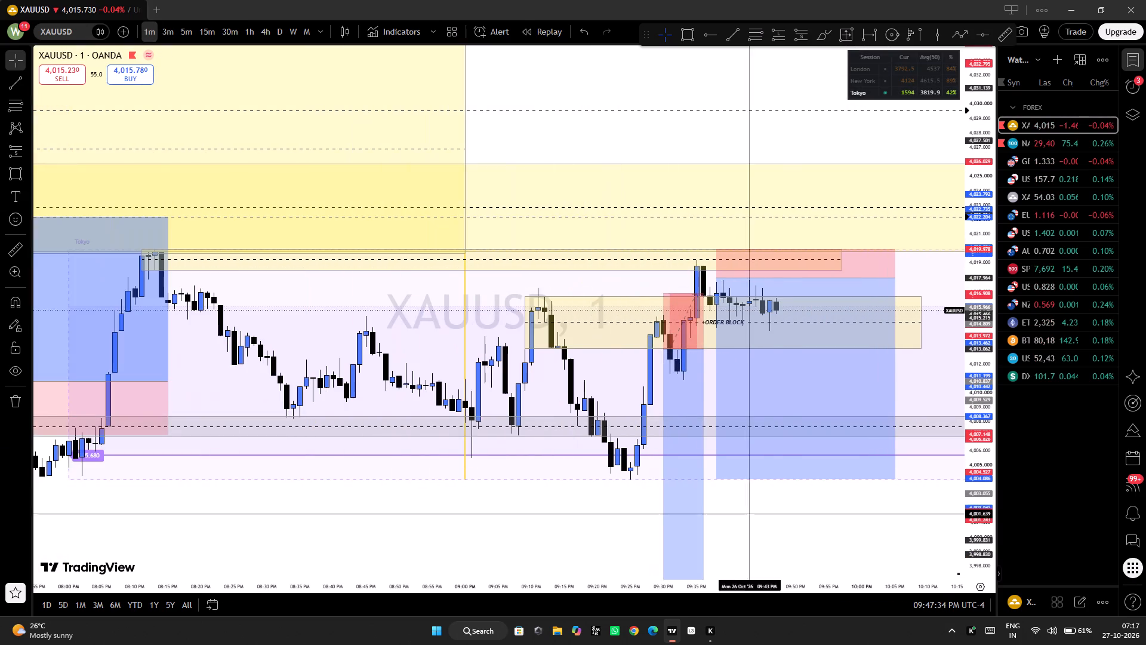
left_click_drag(810, 532, 703, 570)
left_click_drag(848, 383, 810, 367)
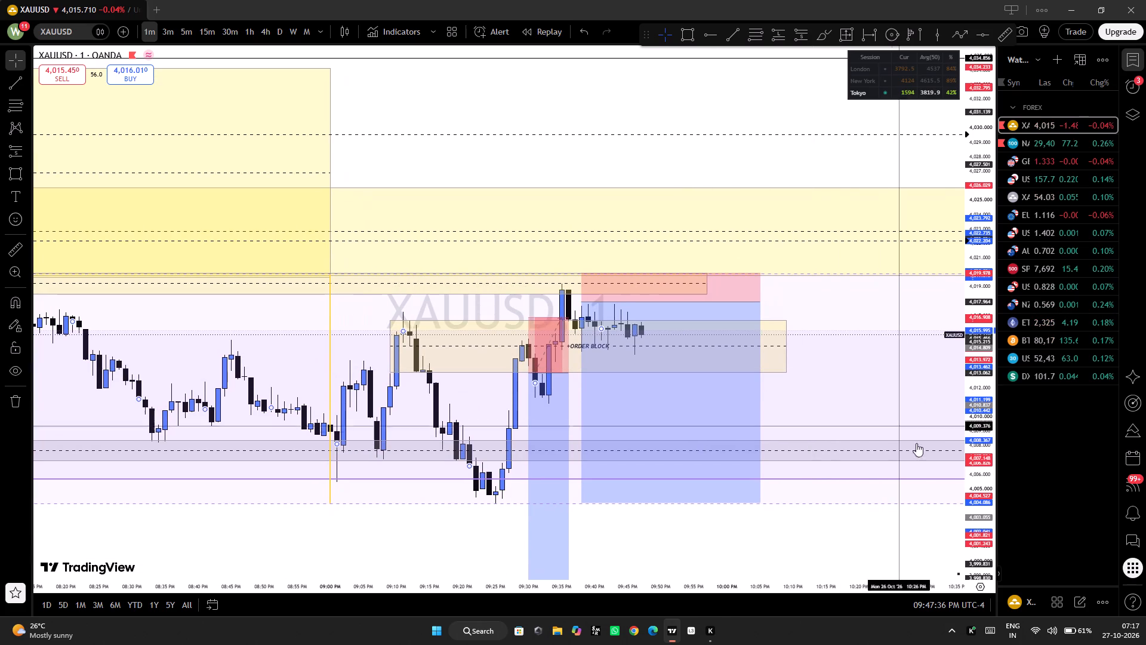
Open the Sessions++ indicator's settings and set its timezone to GMT-5.
left_click(948, 471)
double_click(892, 506)
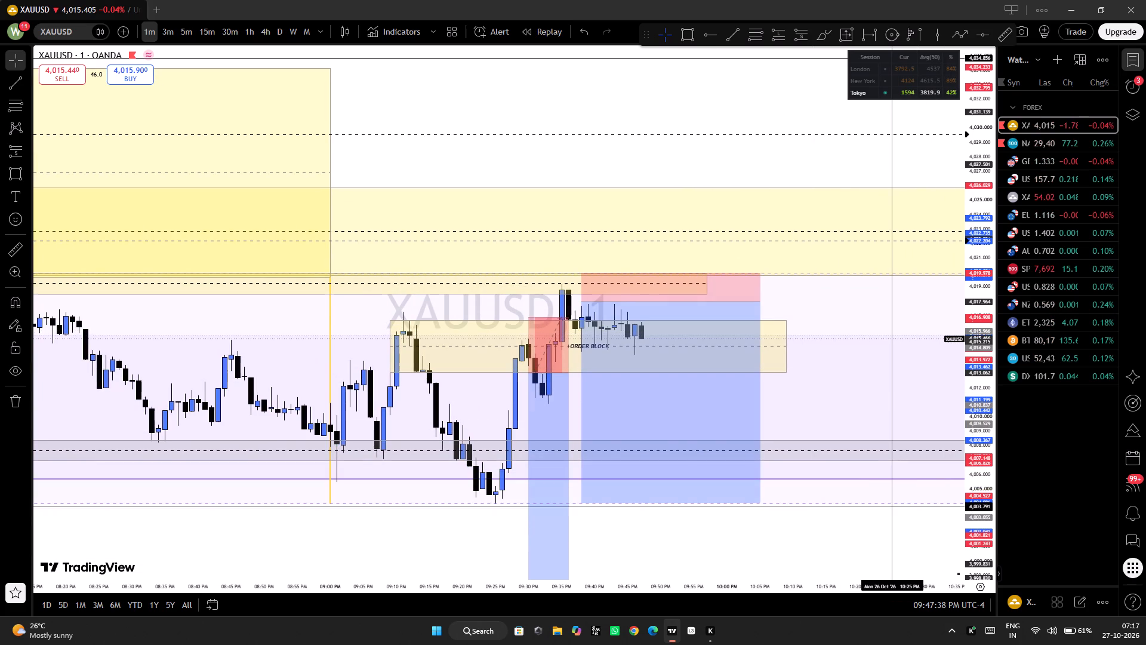
double_click(894, 502)
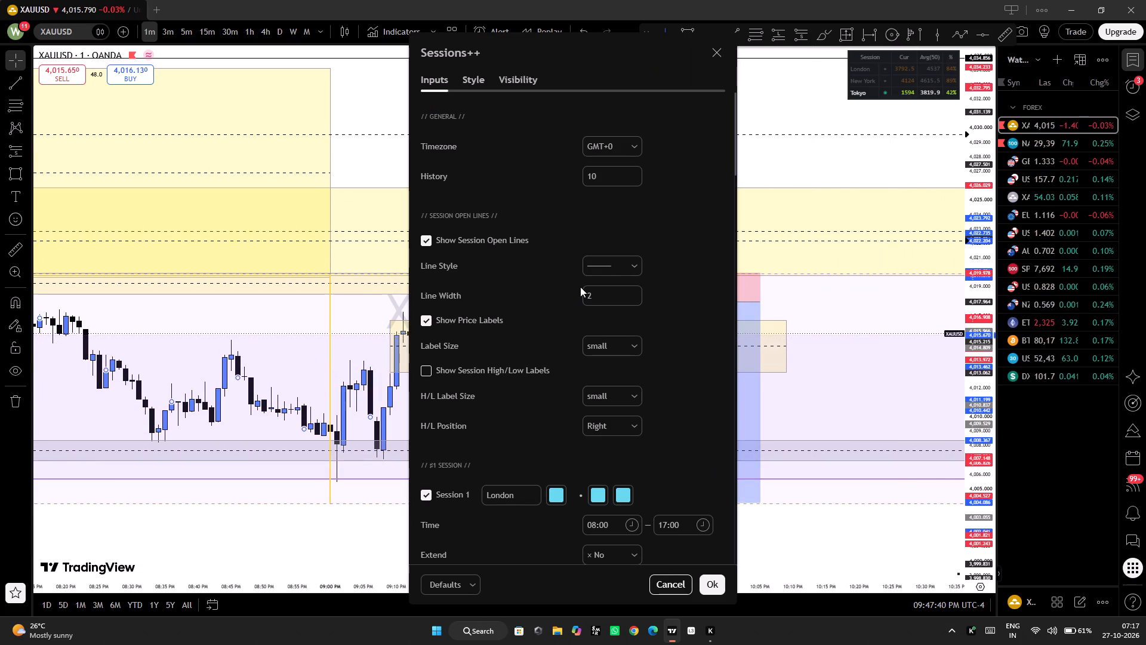
scroll(489, 223, "down", 5)
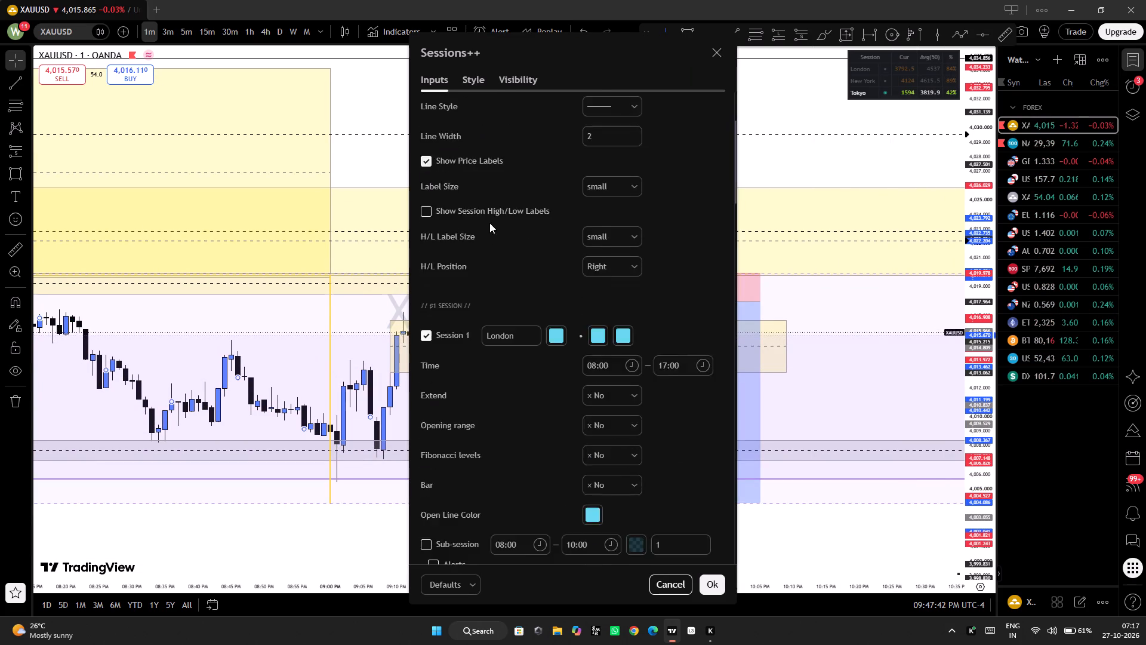
scroll(596, 338, "up", 10)
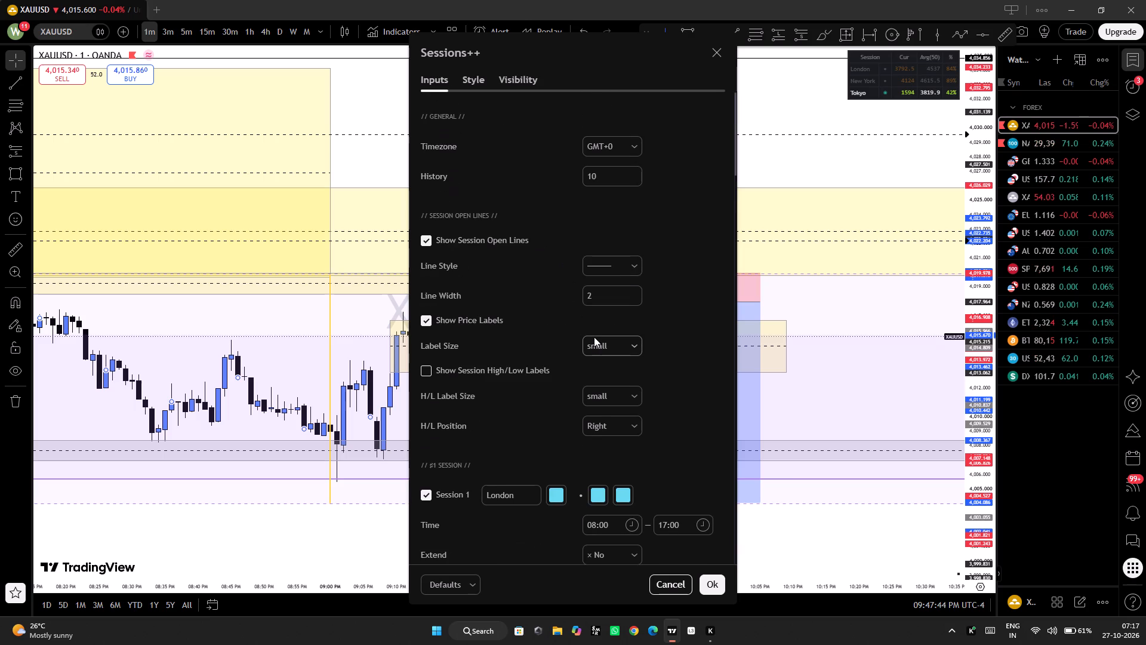
scroll(594, 337, "down", 2)
scroll(594, 337, "up", 4)
left_click(615, 146)
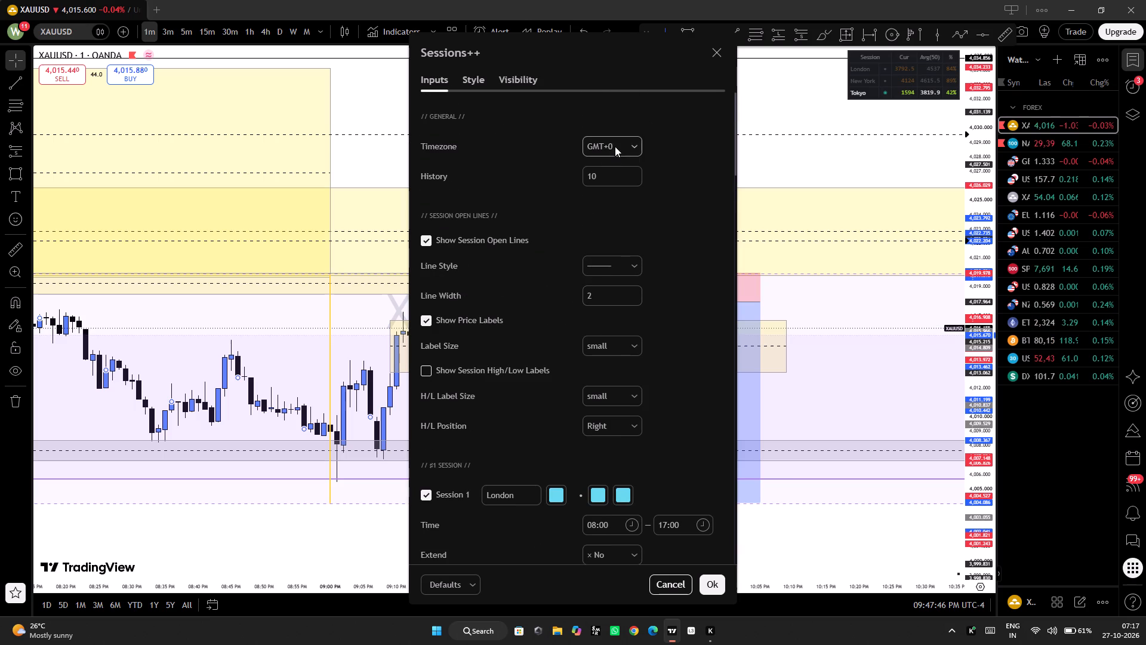
left_click(606, 285)
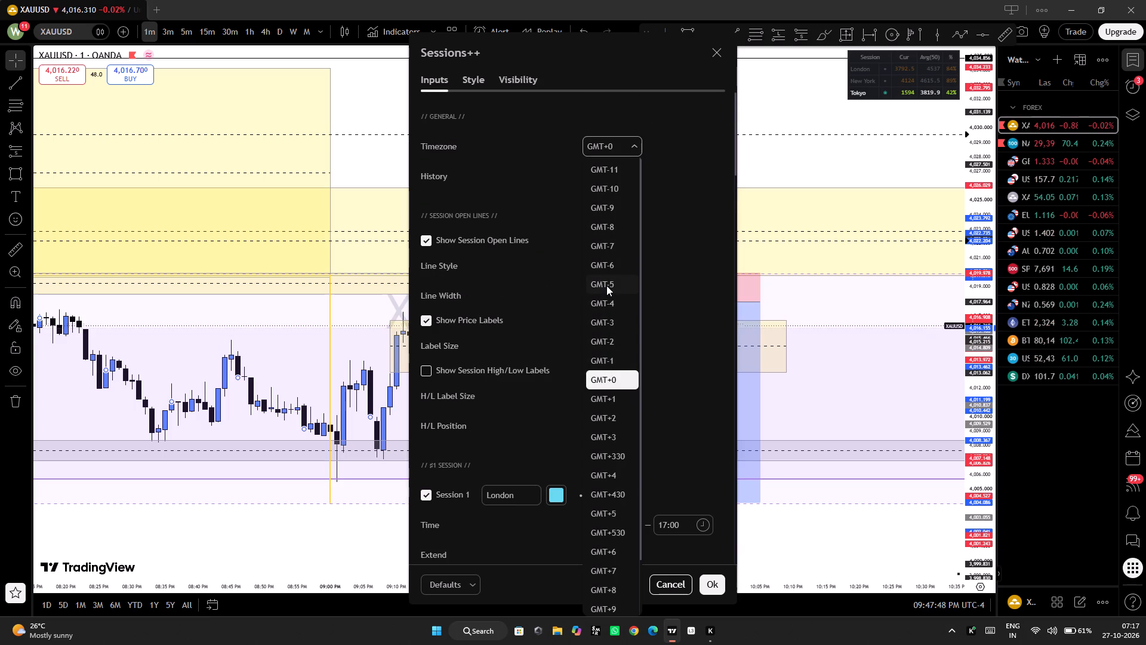
Rename Session 1 in the Sessions++ inputs from London to ASIAN.
scroll(560, 501, "down", 1)
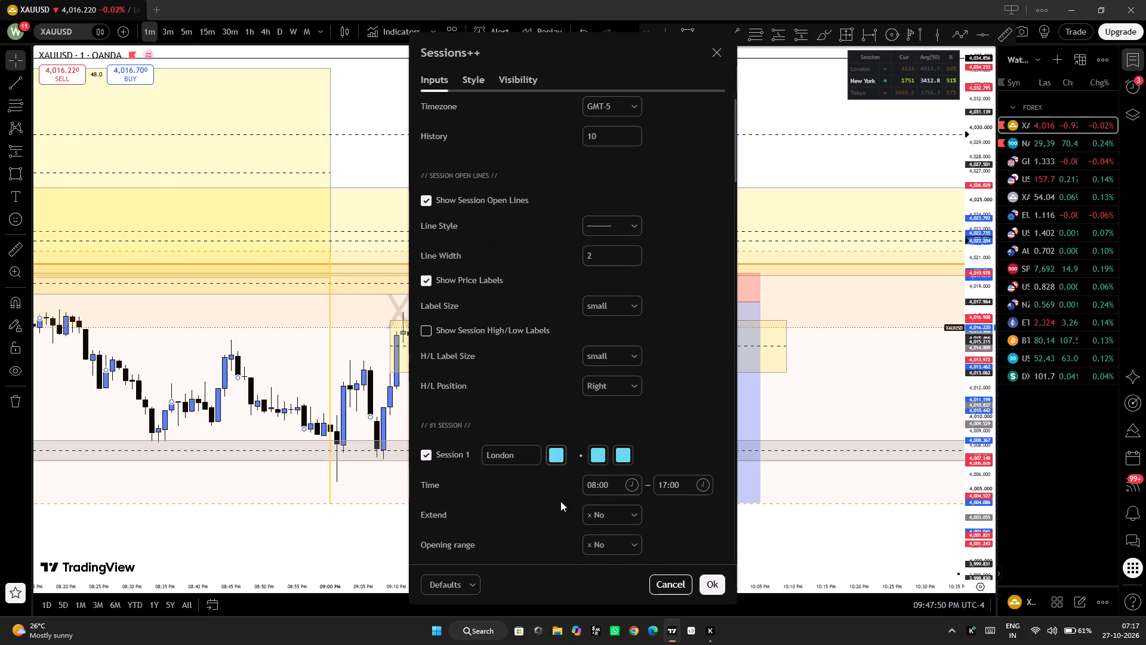
double_click(520, 465)
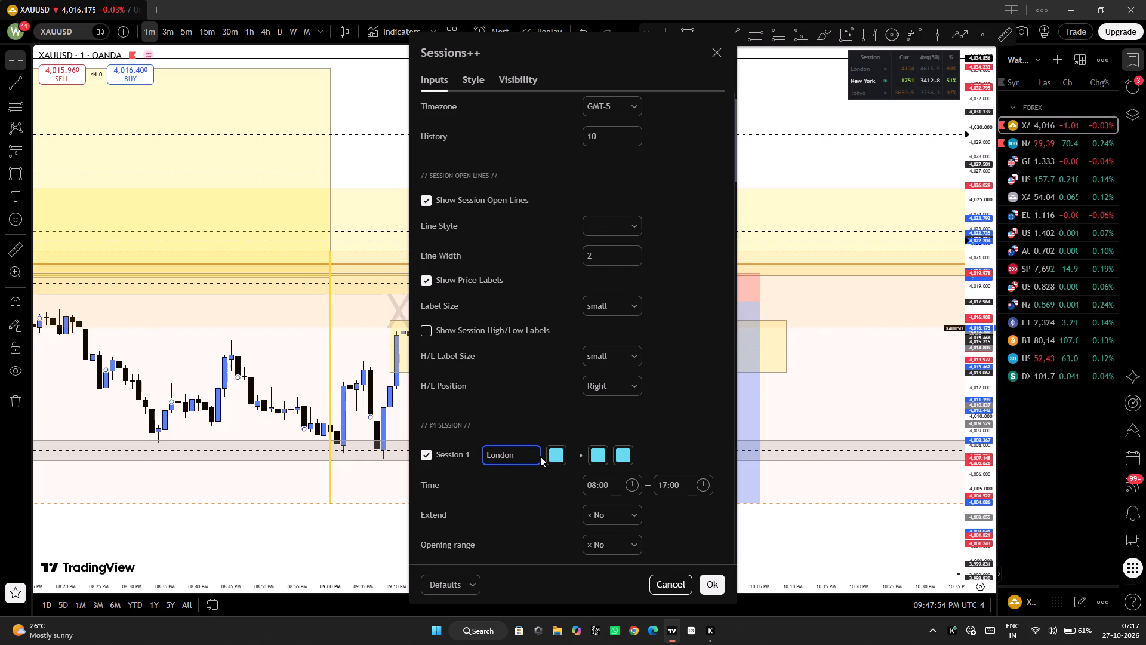
key("BackSpace")
key("BackSpace")
key("BackSpace")
key("BackSpace")
key("BackSpace")
key("BackSpace")
key("BackSpace")
key("BackSpace")
key("BackSpace")
key("BackSpace")
key("BackSpace")
key("BackSpace")
key("BackSpace")
key("BackSpace")
key("BackSpace")
type("ASIAN")
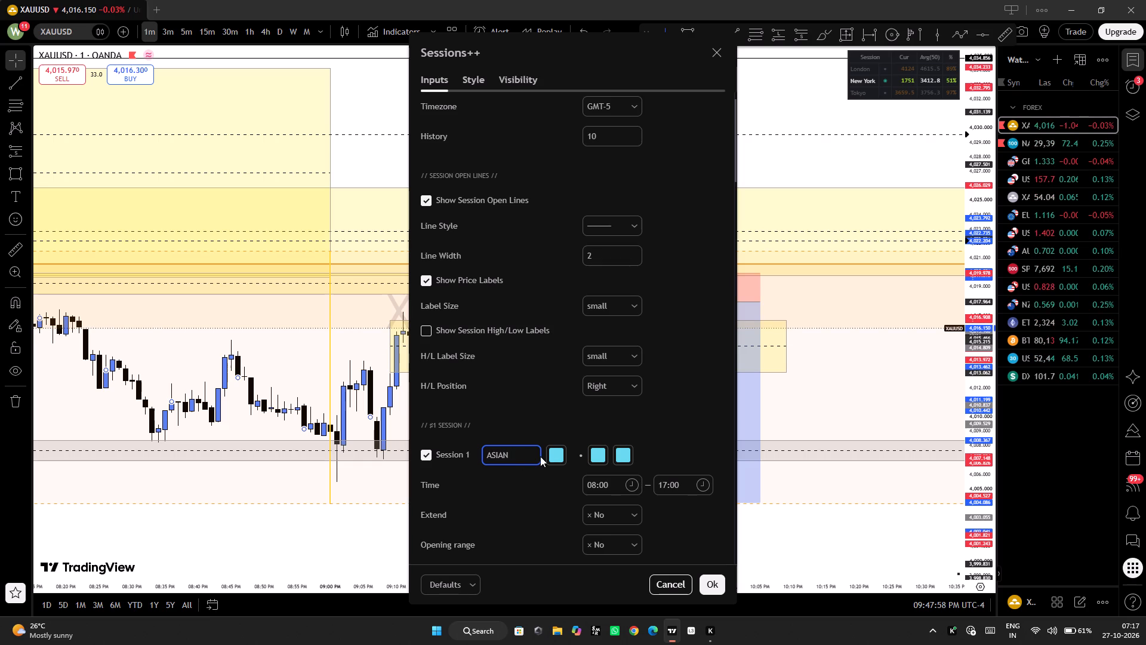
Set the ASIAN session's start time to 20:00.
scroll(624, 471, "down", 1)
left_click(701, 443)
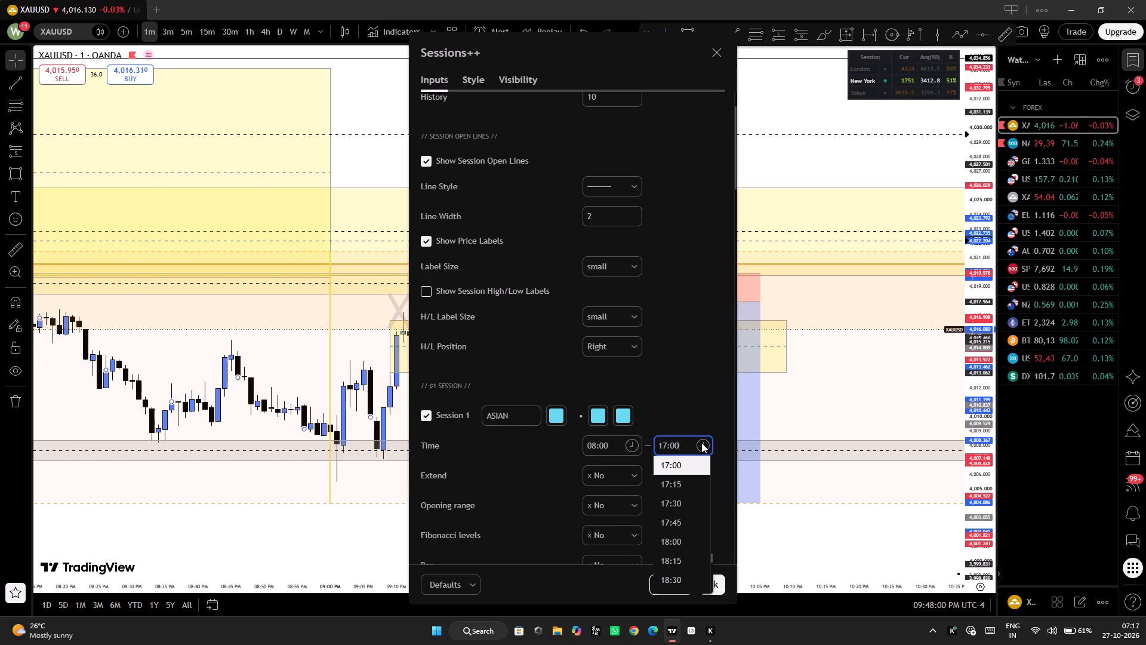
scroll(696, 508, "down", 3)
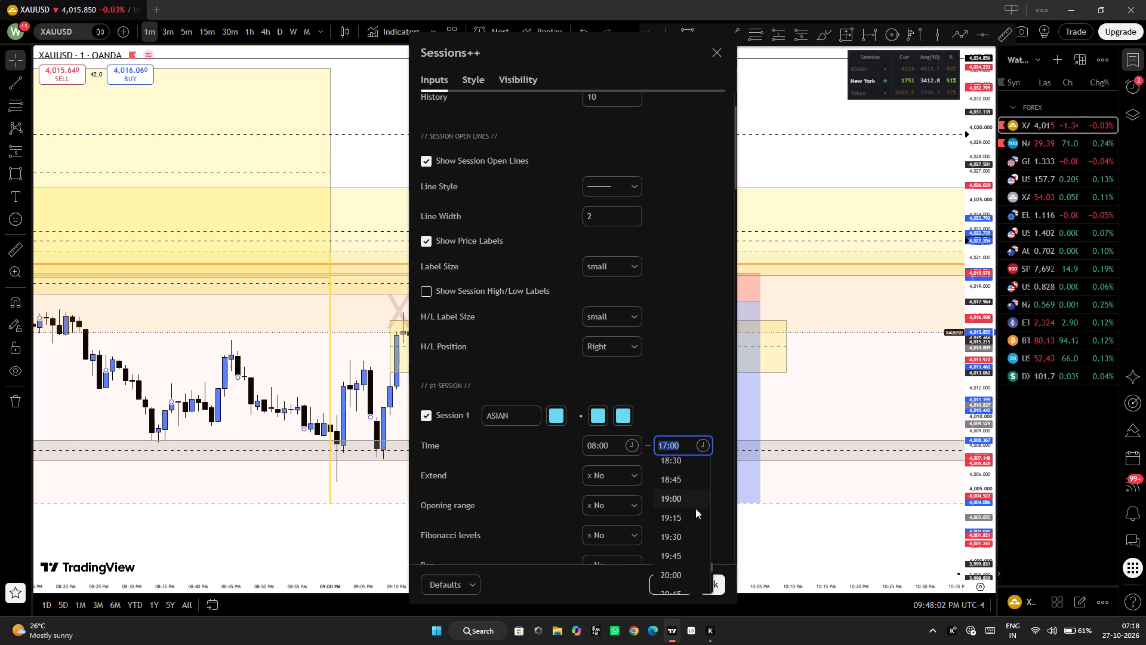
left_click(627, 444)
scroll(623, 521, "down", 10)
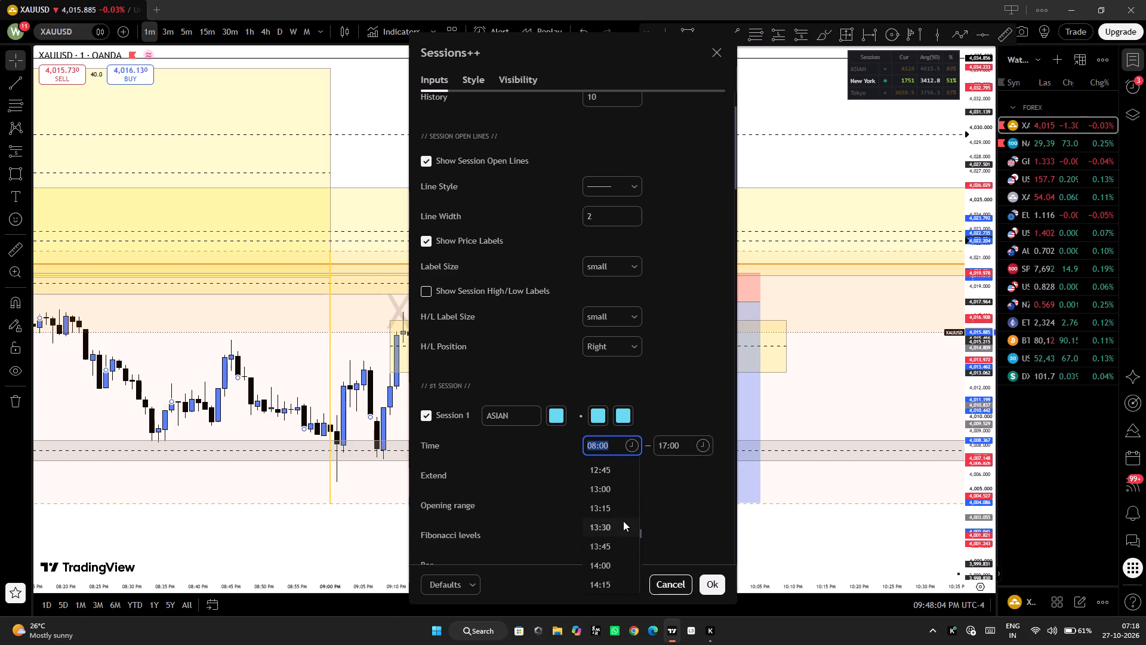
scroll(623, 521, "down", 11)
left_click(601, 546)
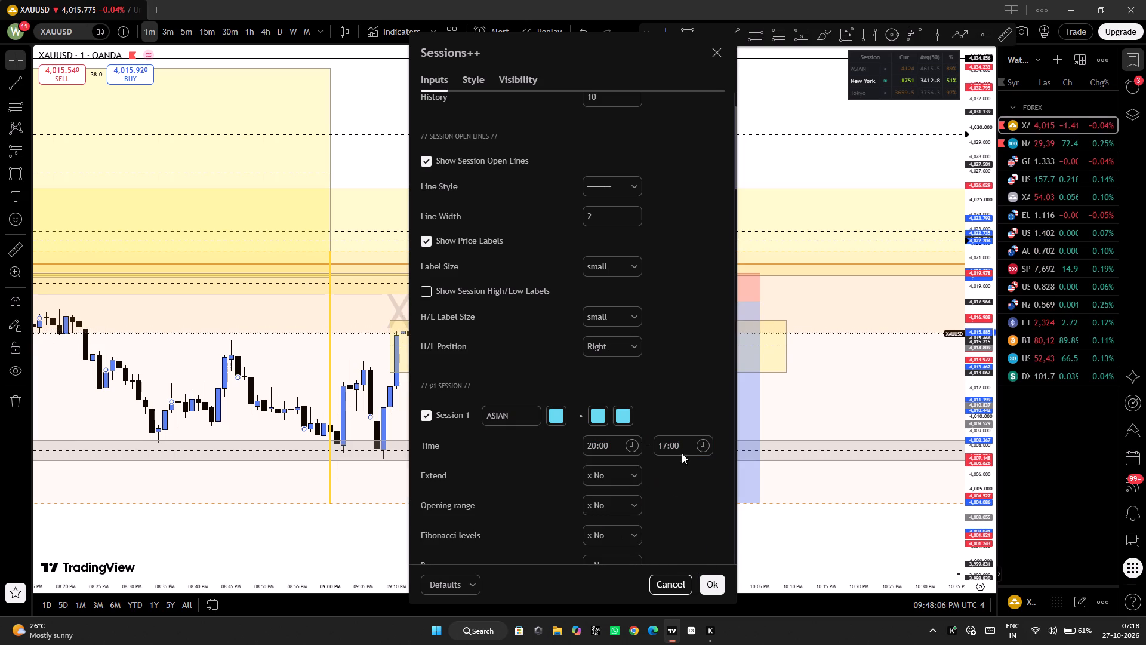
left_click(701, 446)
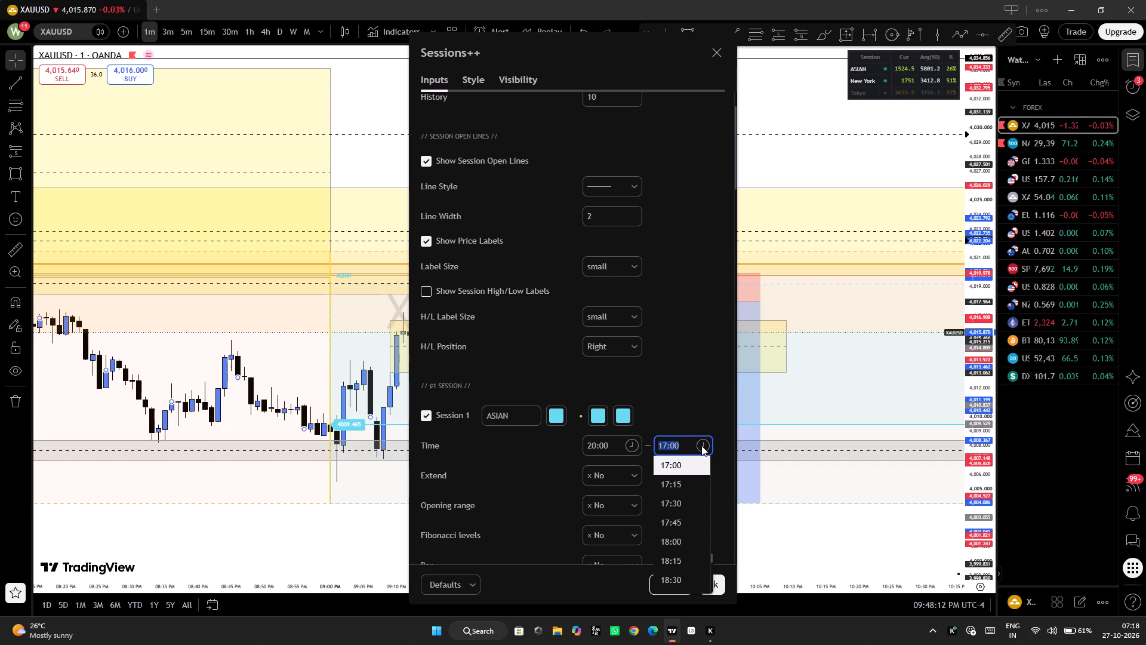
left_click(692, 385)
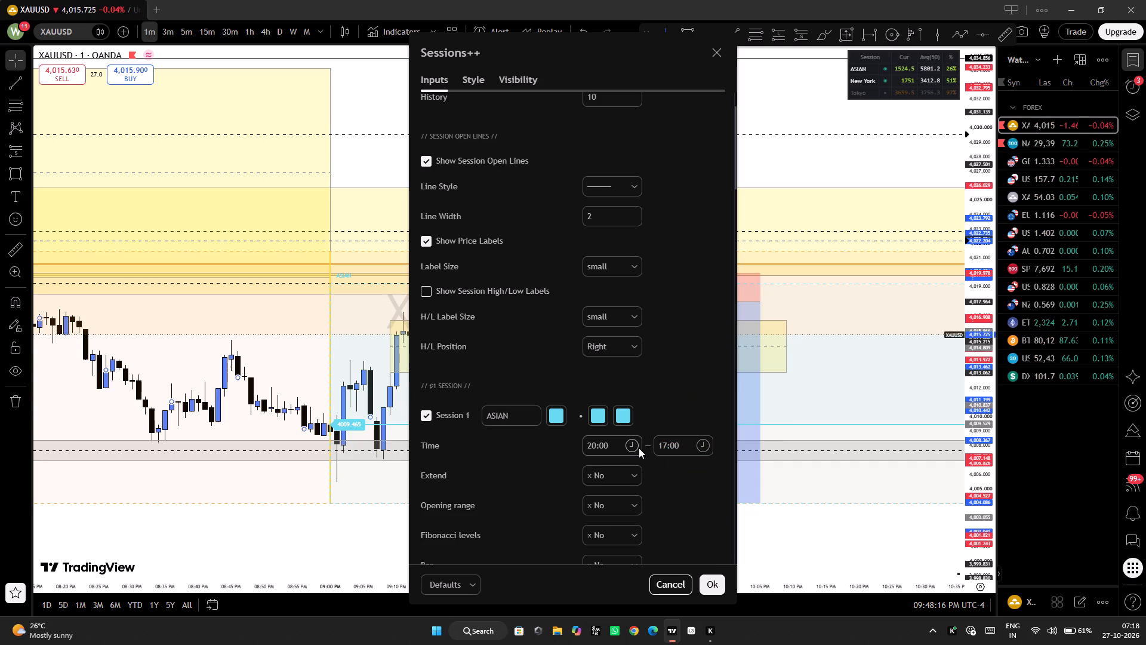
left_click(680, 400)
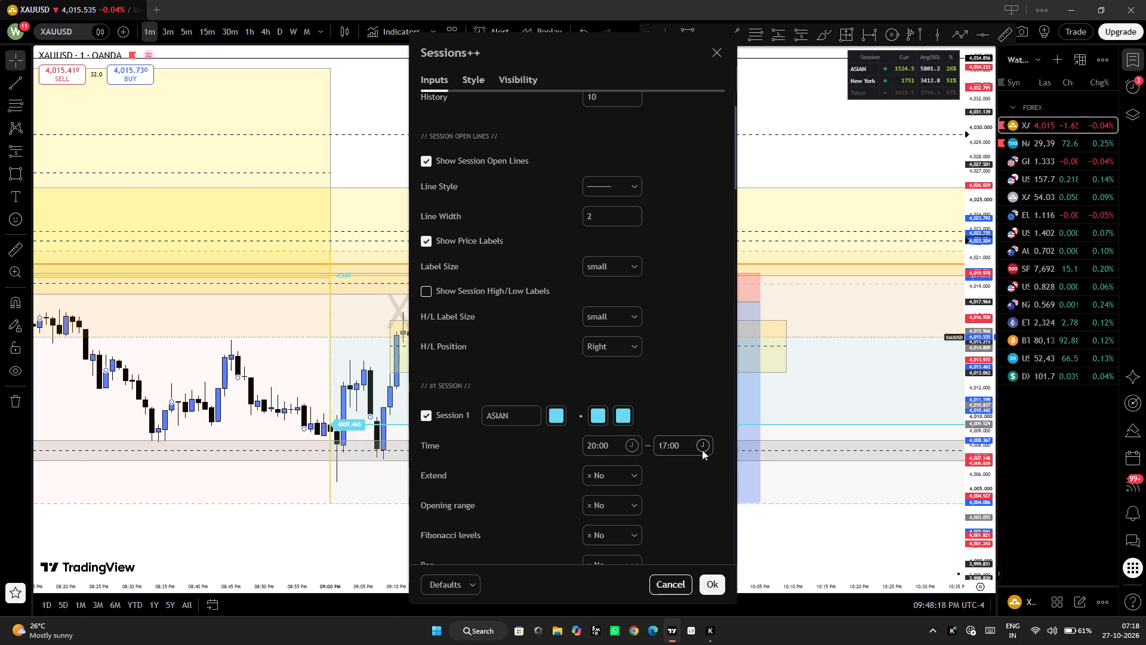
Set the ASIAN session's hours to 18:00–20:00 and apply the indicator settings.
scroll(688, 430, "down", 2)
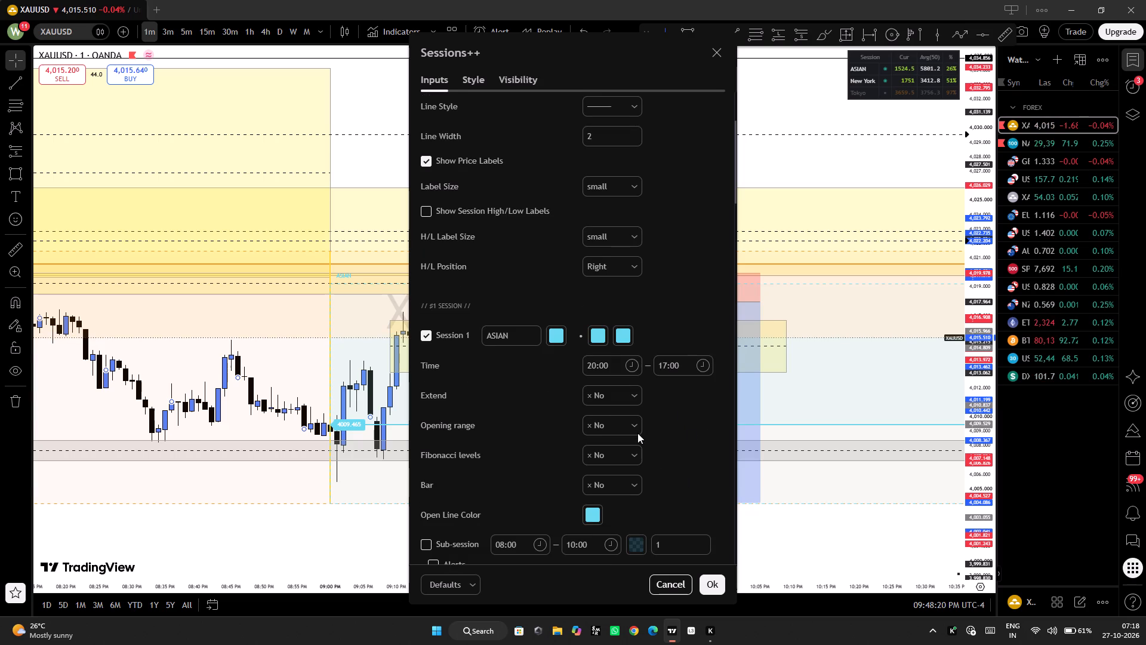
left_click(630, 368)
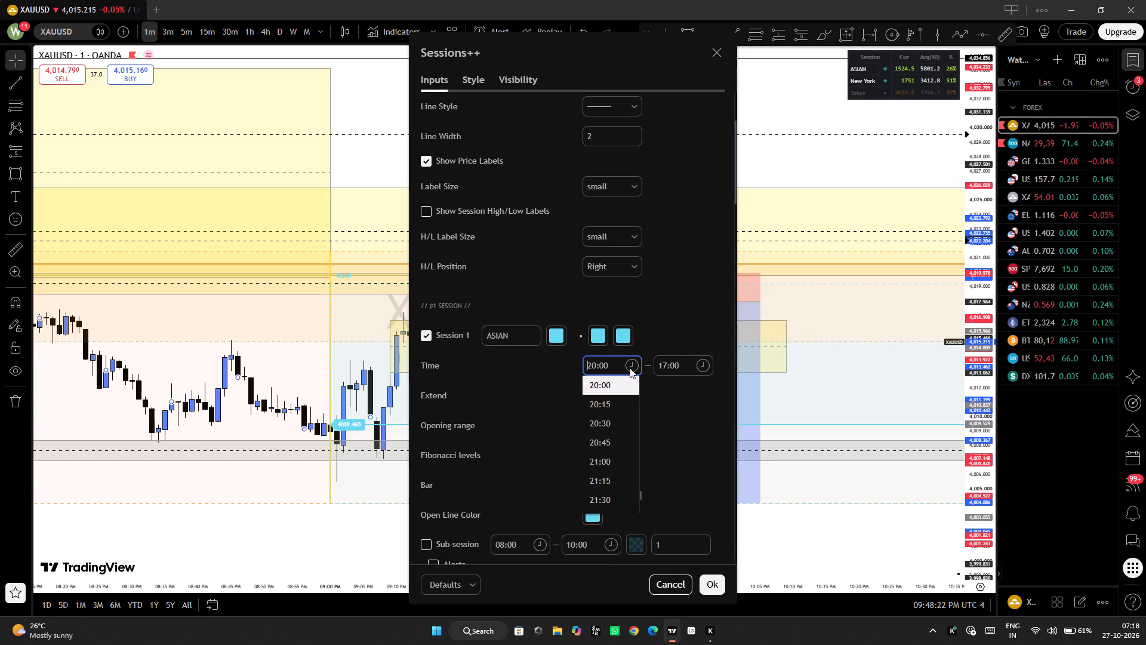
scroll(630, 403, "up", 4)
left_click(605, 391)
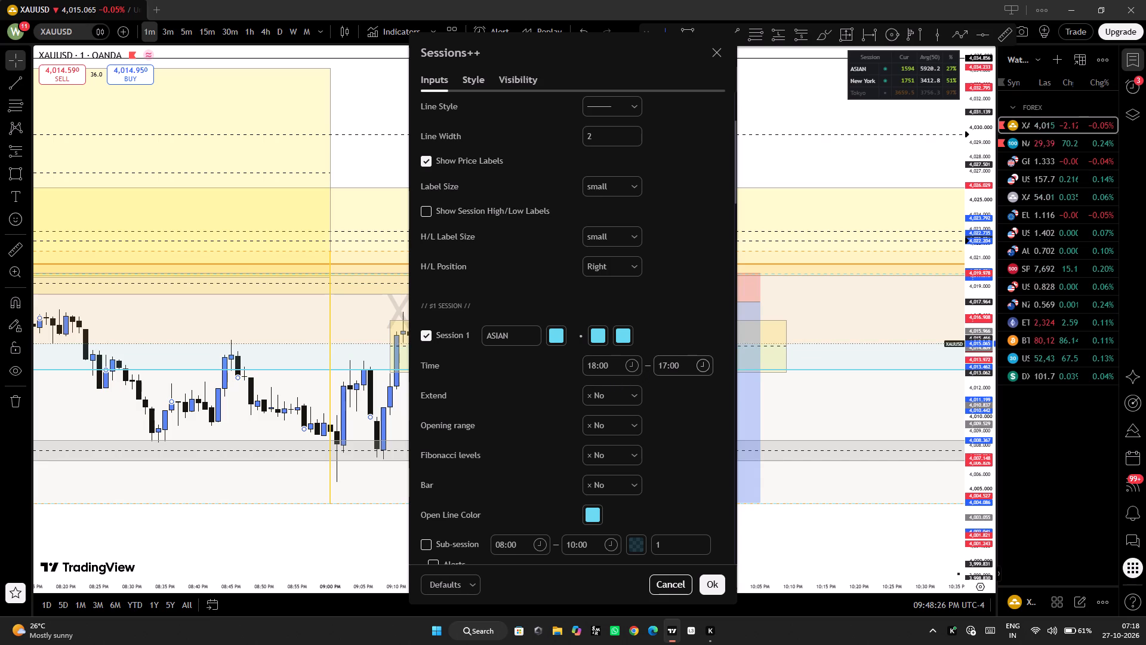
left_click(703, 364)
scroll(673, 427, "down", 5)
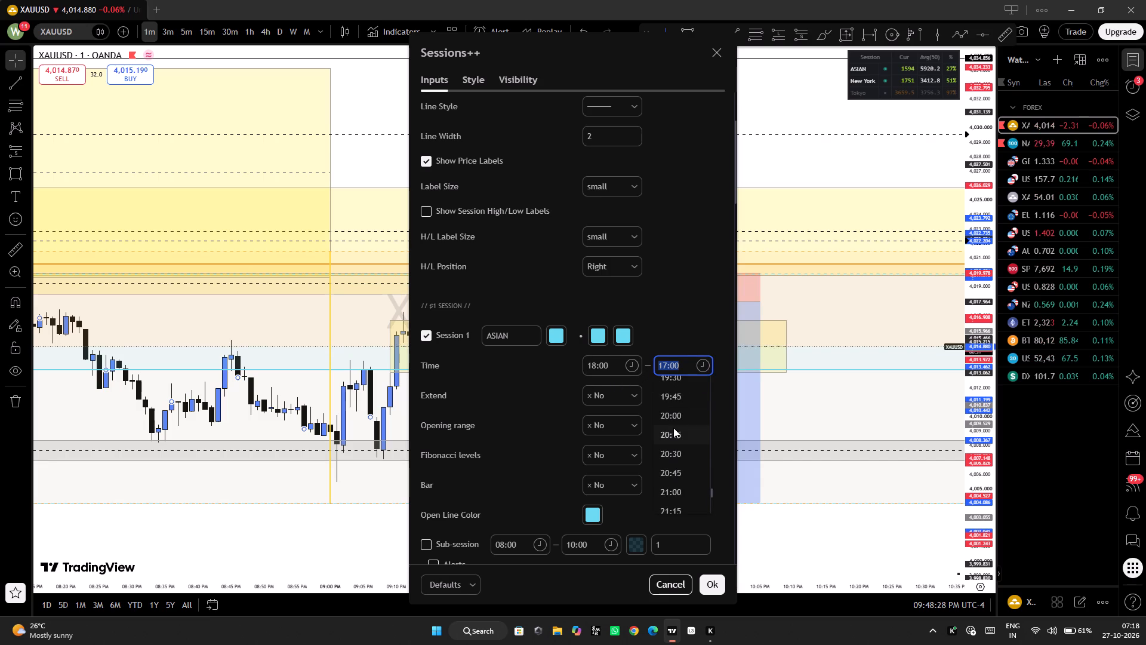
left_click(677, 408)
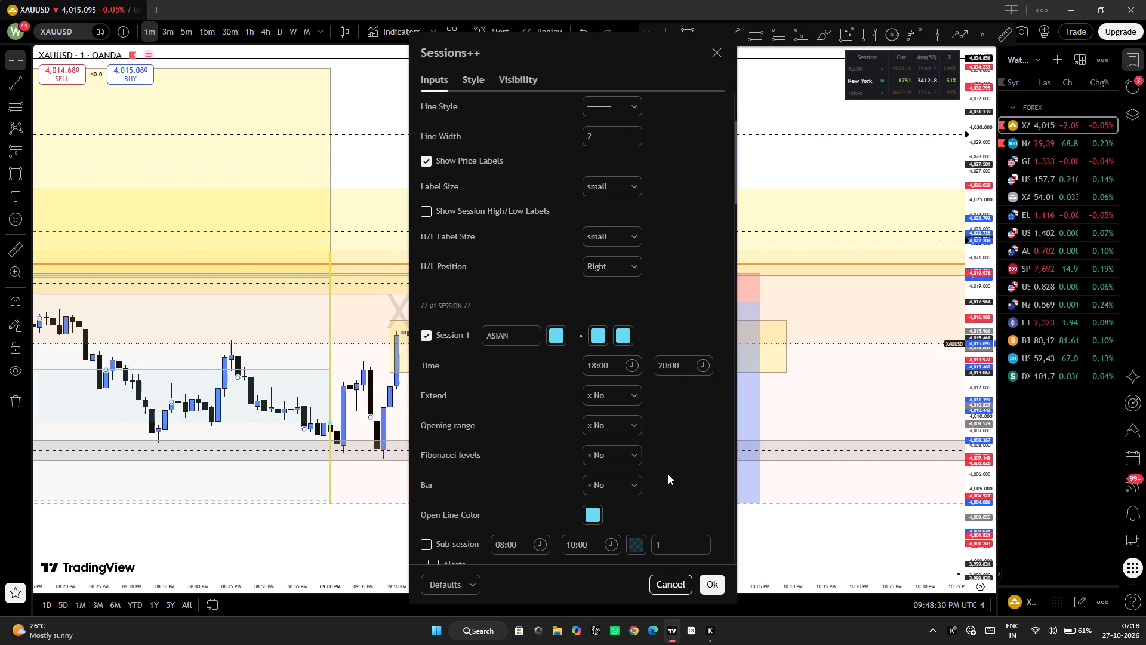
scroll(661, 497, "down", 2)
scroll(655, 459, "up", 3)
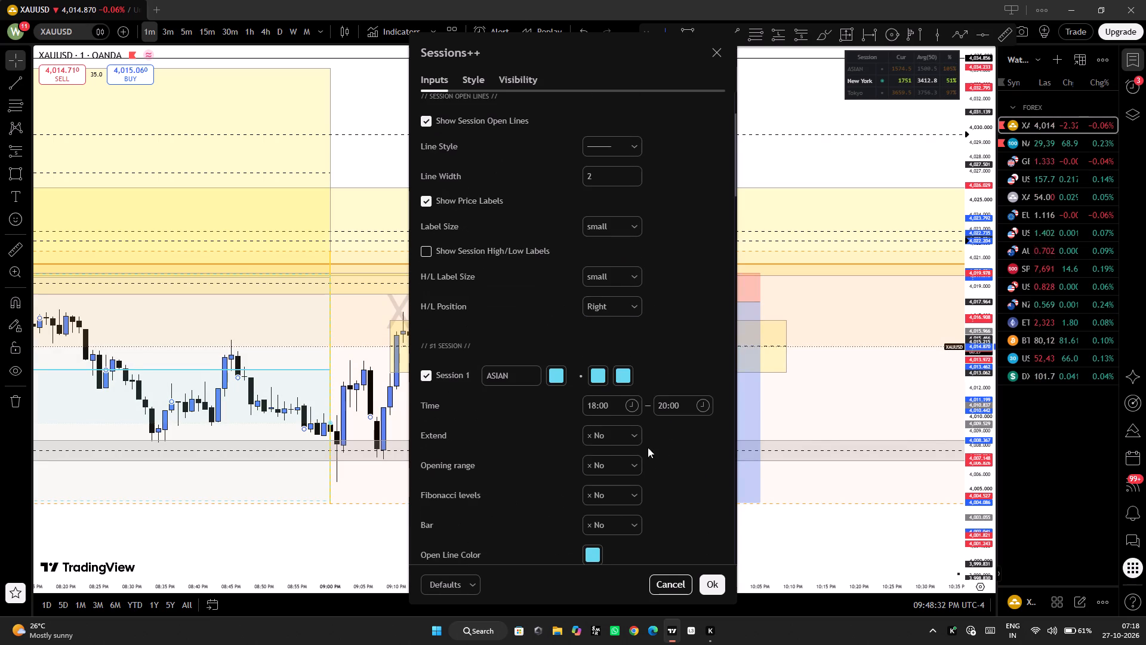
left_click(711, 583)
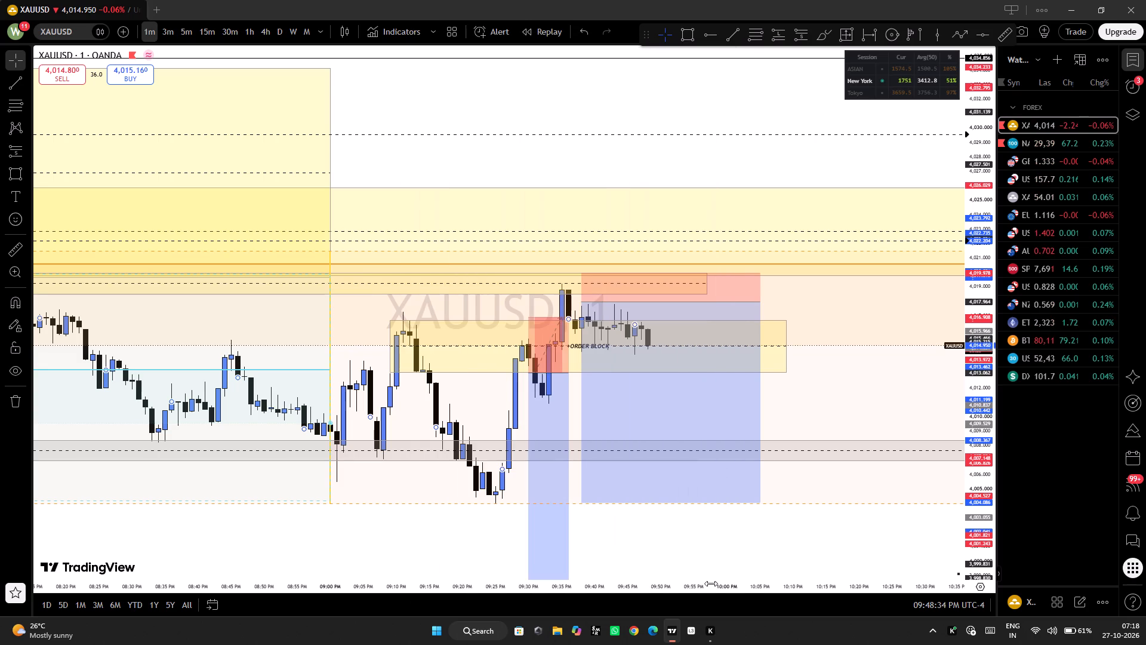
Reopen the Sessions++ settings from the chart and set the ASIAN session's start time to 20:00.
left_click(806, 509)
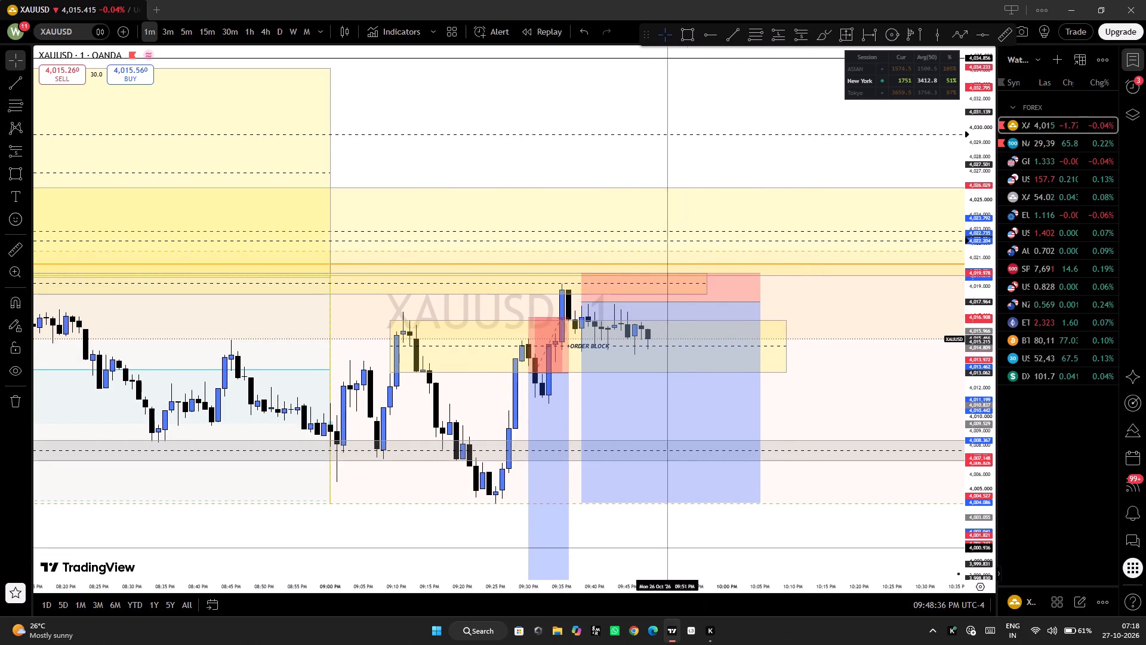
scroll(467, 413, "down", 1)
double_click(328, 368)
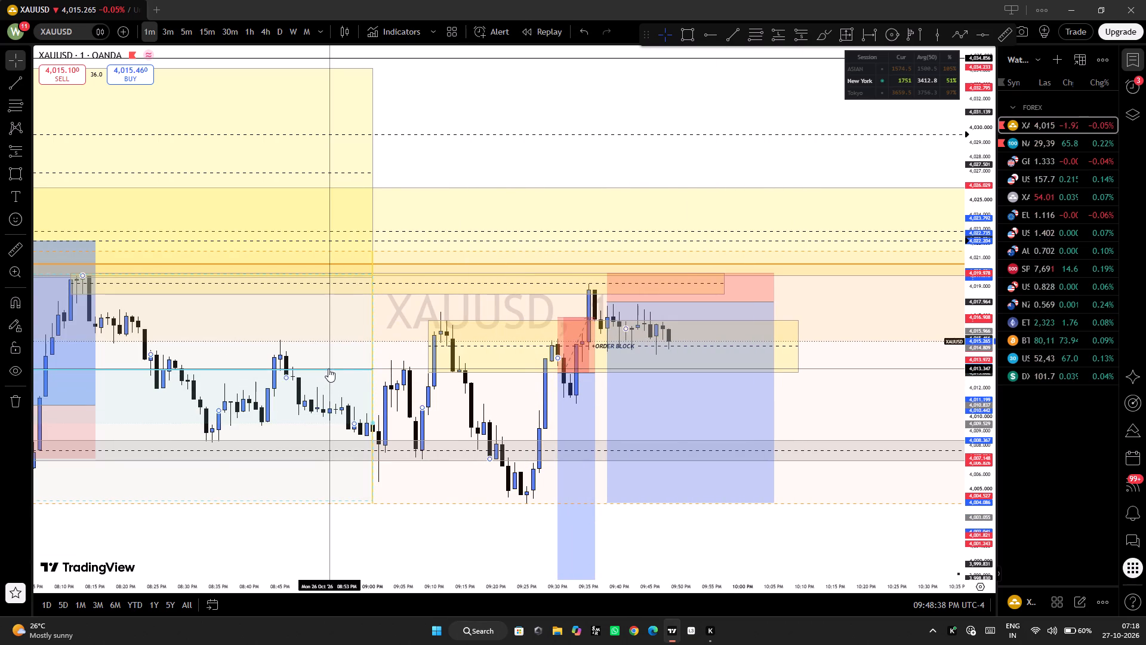
scroll(602, 370, "down", 2)
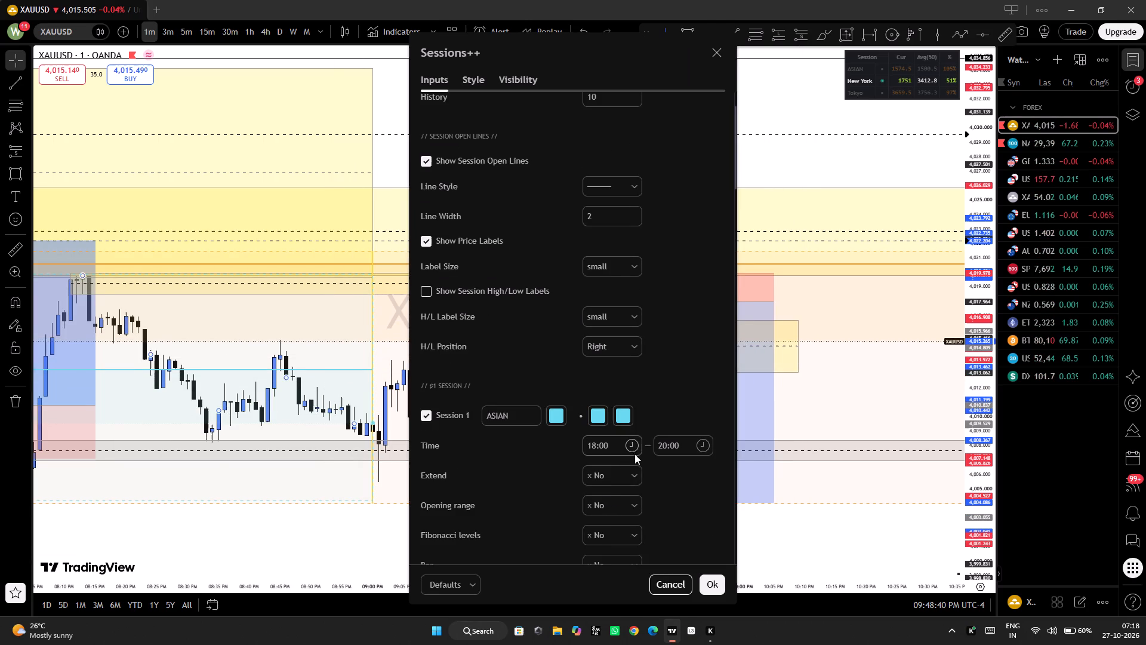
left_click(631, 447)
scroll(618, 493, "down", 3)
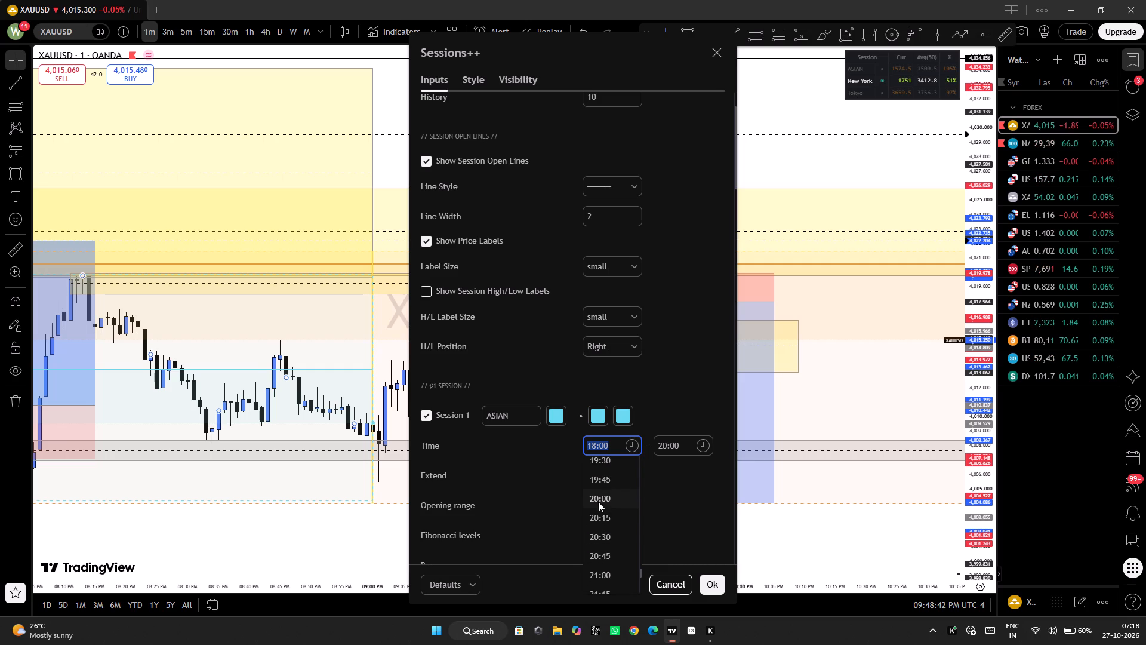
left_click(598, 501)
Set the ASIAN session's end time to 00:00 and apply the indicator settings.
left_click(712, 438)
scroll(682, 489, "down", 4)
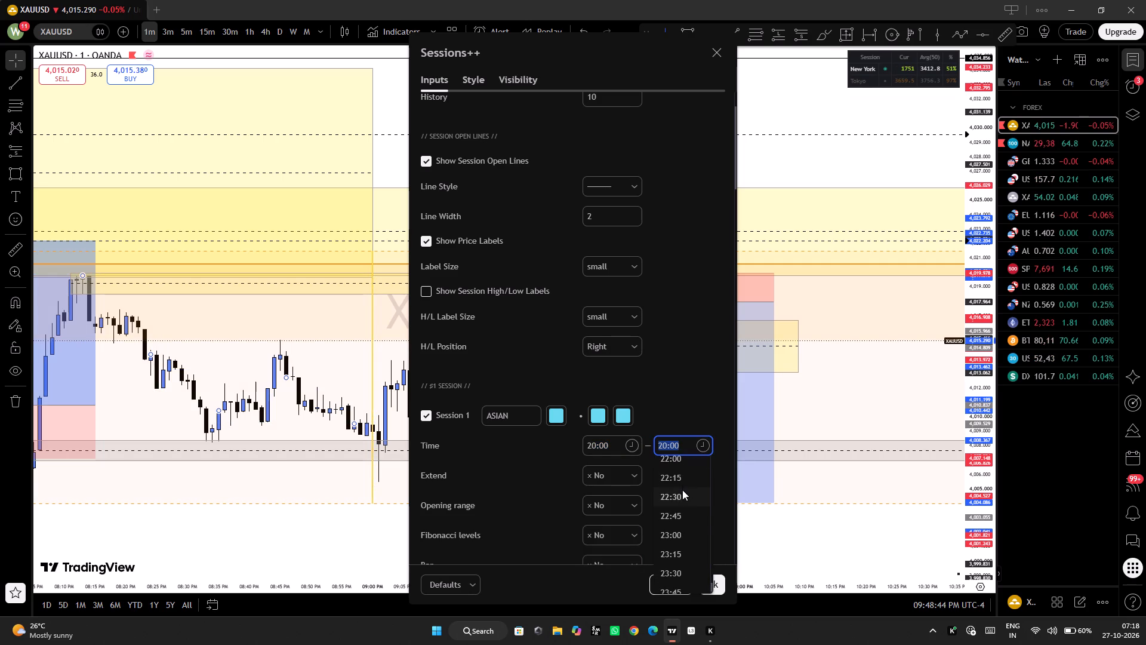
scroll(680, 515, "down", 7)
scroll(682, 560, "up", 5)
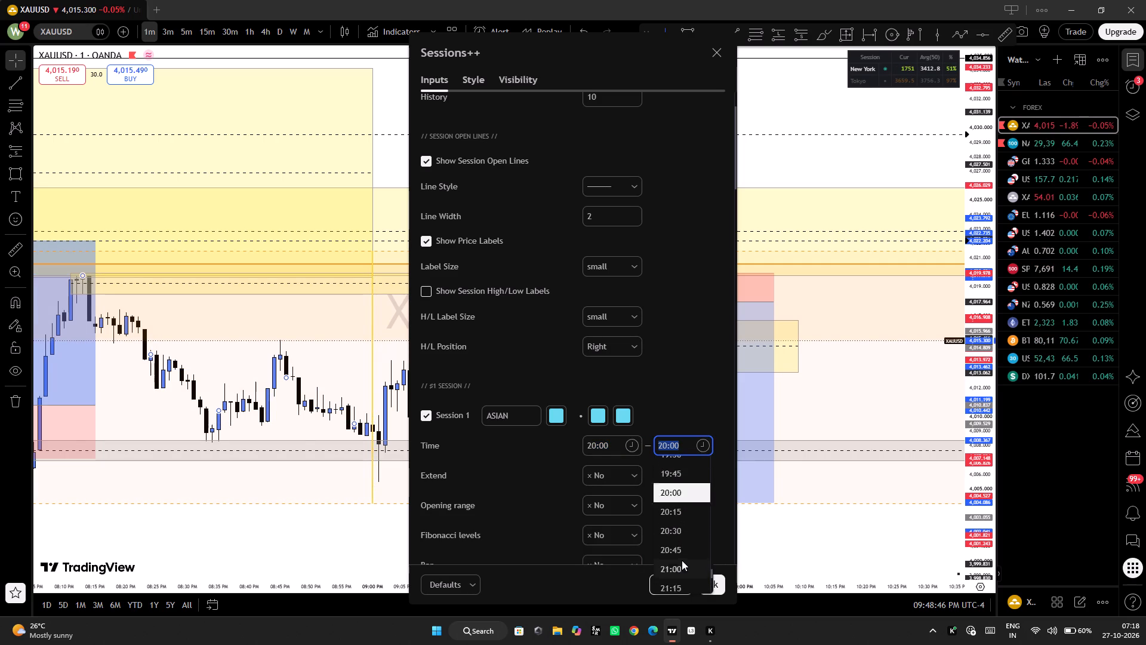
scroll(682, 560, "up", 4)
type("00")
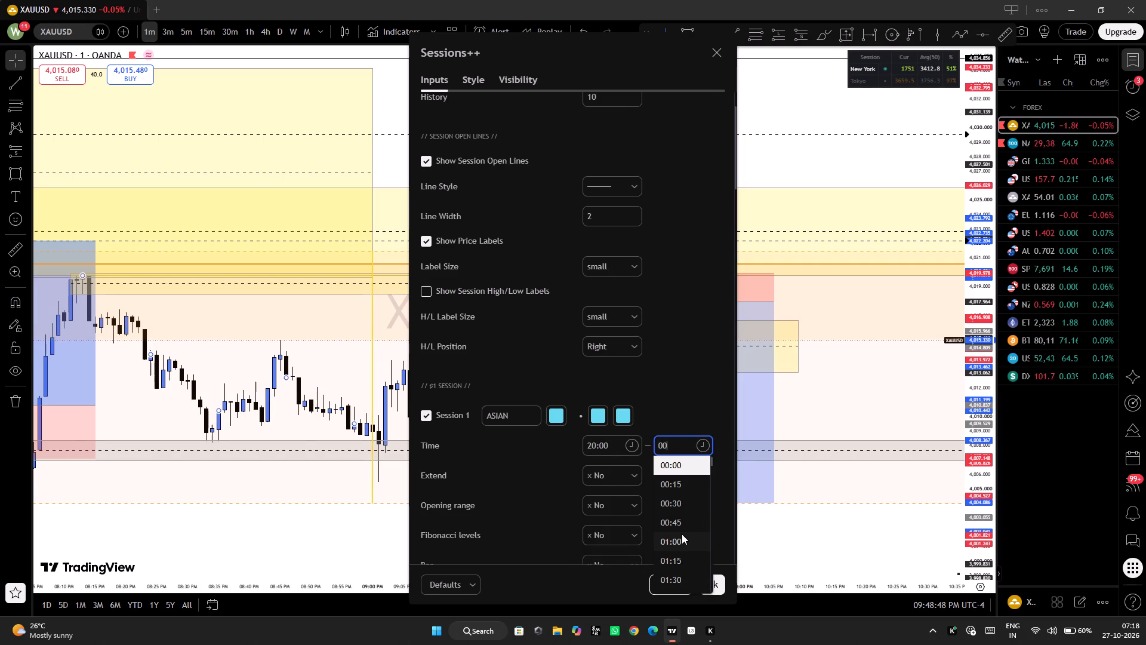
key("Return")
left_click(708, 579)
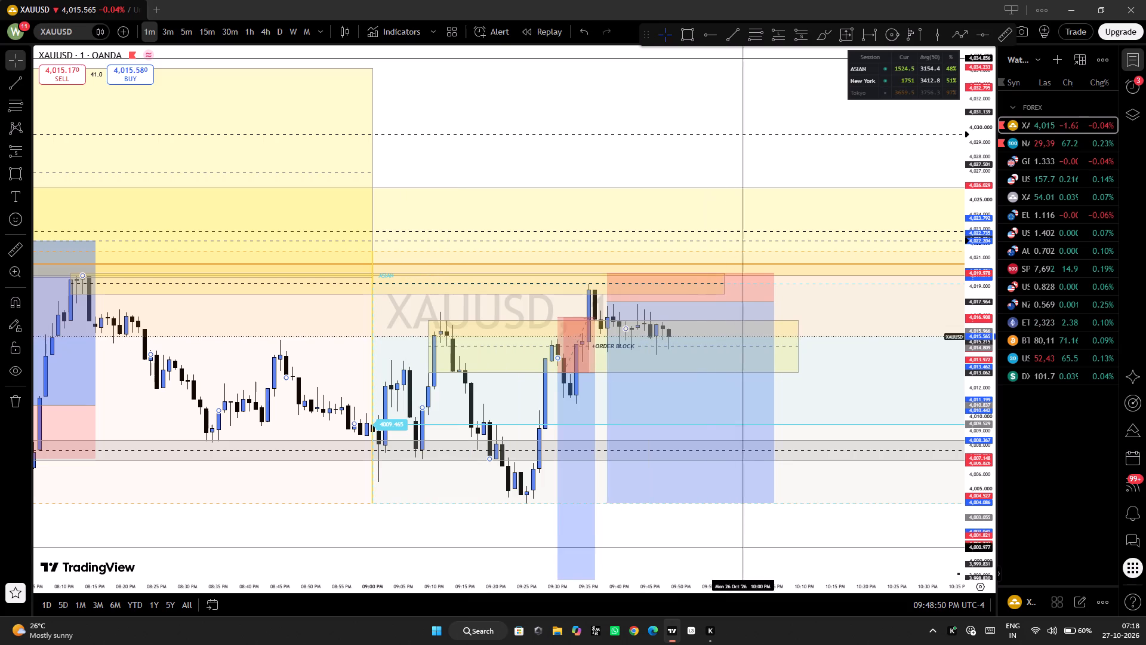
Examine how the ASIAN and New York session ranges span the 1-minute XAUUSD chart before and after 09:00 PM.
left_click_drag(782, 544, 737, 543)
scroll(735, 543, "down", 4)
left_click_drag(793, 533, 723, 537)
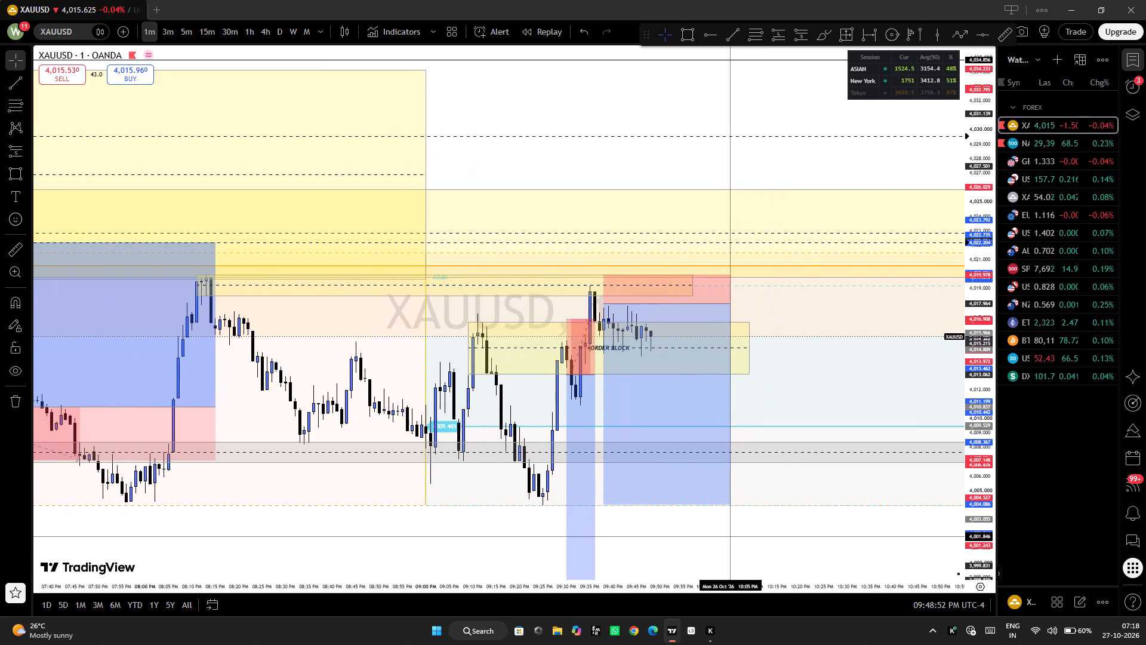
left_click_drag(723, 537, 705, 539)
scroll(706, 539, "down", 4)
left_click_drag(754, 545, 617, 545)
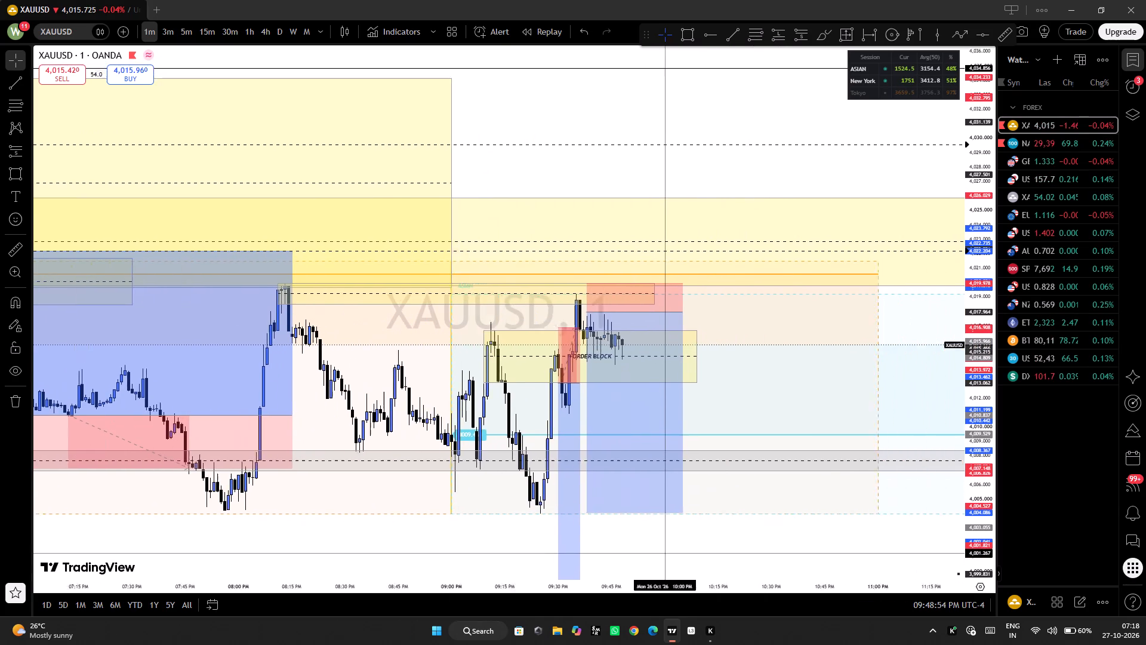
left_click_drag(617, 545, 386, 543)
scroll(476, 532, "down", 11)
left_click_drag(748, 546, 747, 546)
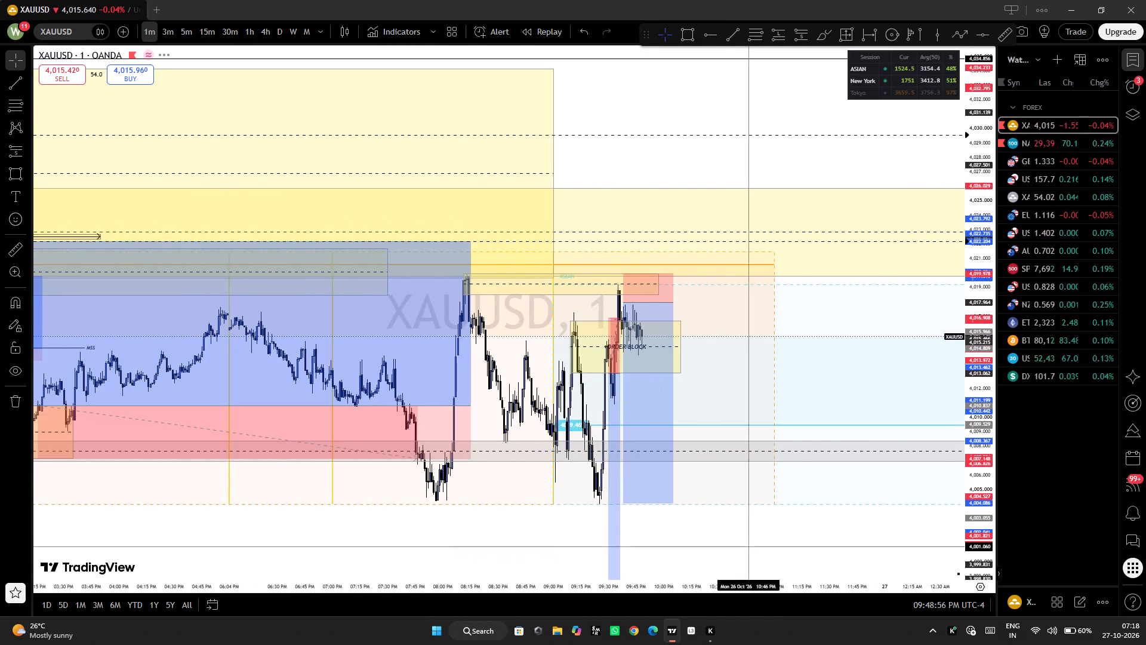
left_click_drag(747, 546, 683, 572)
scroll(682, 565, "up", 2)
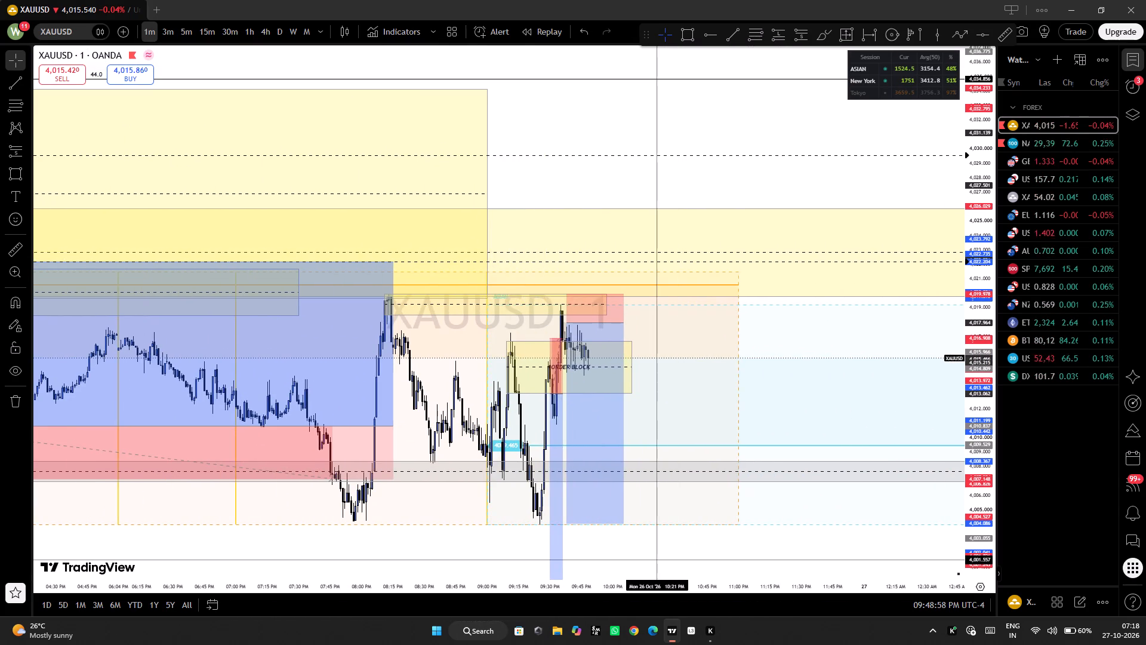
left_click_drag(657, 559, 686, 558)
scroll(698, 555, "up", 3)
left_click_drag(633, 540, 739, 536)
scroll(748, 531, "up", 3)
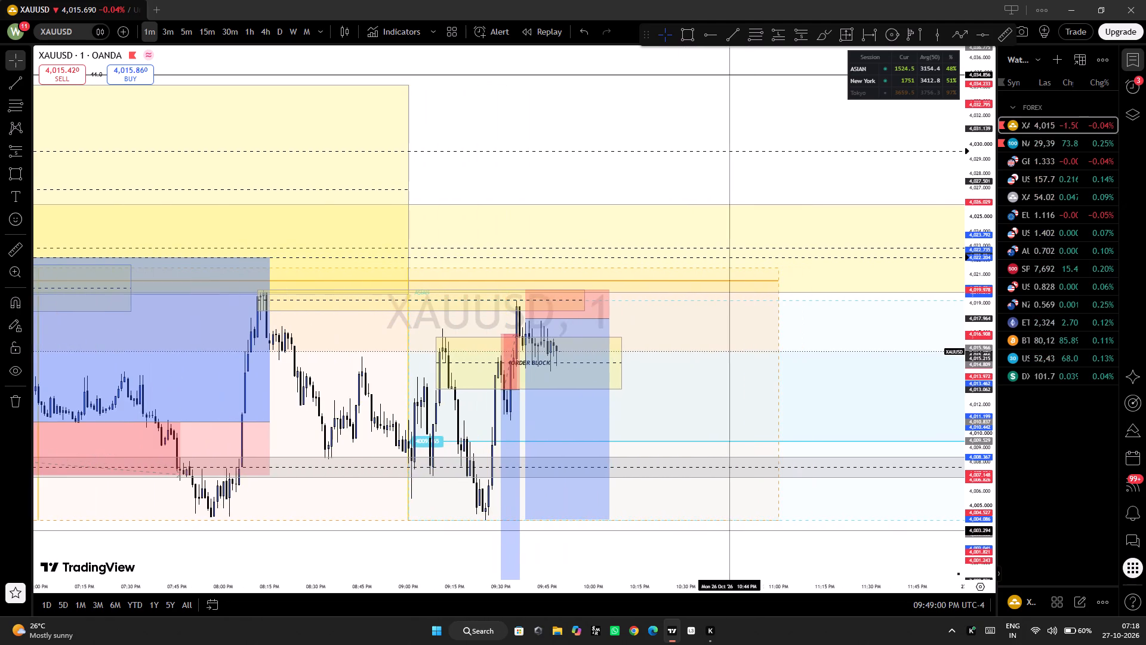
left_click_drag(686, 530, 771, 514)
scroll(774, 514, "up", 1)
left_click_drag(723, 533, 874, 521)
scroll(874, 520, "up", 4)
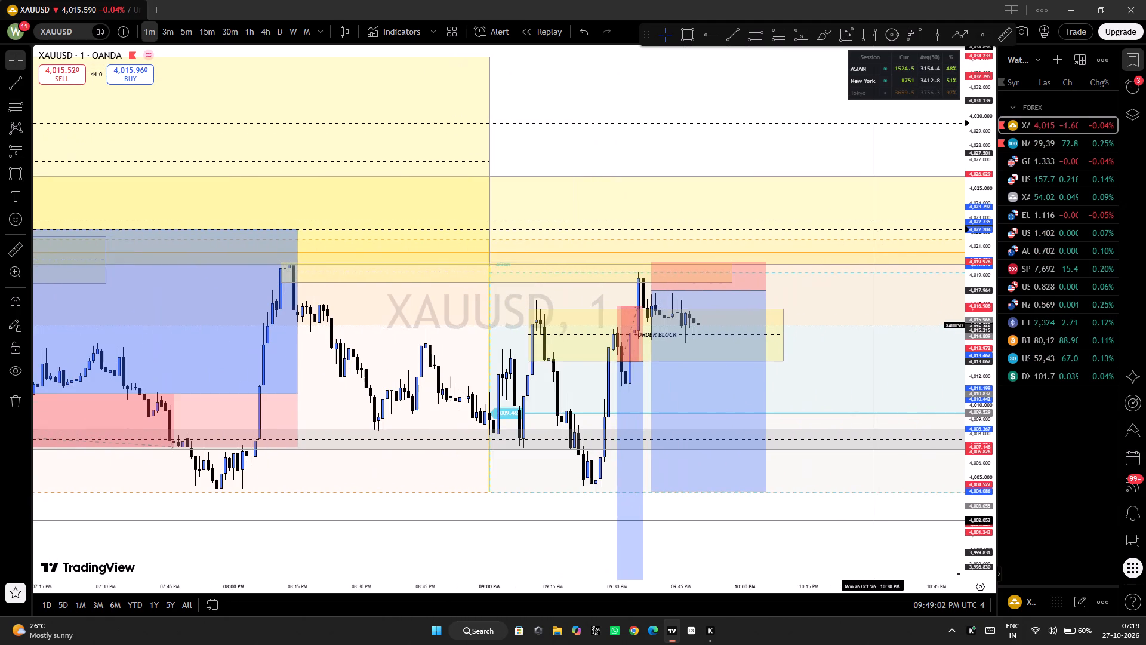
Examine the 1-minute price action around the ASIAN session open, the order block and the short position up close.
left_click_drag(982, 513, 970, 371)
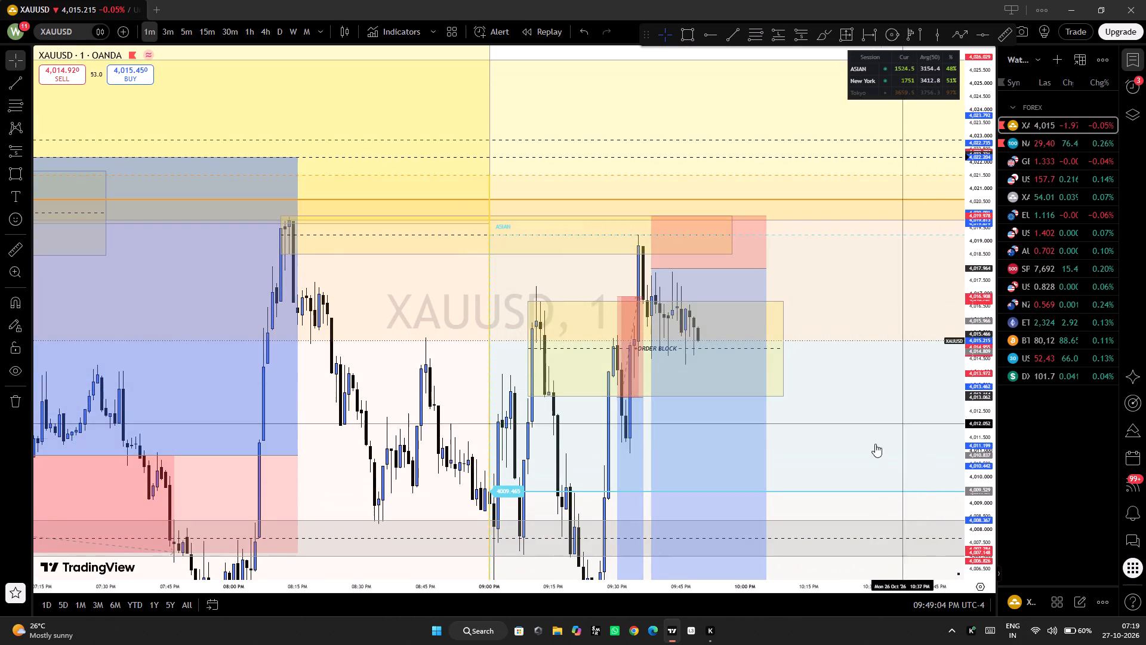
scroll(875, 444, "up", 3)
left_click_drag(867, 446, 874, 408)
left_click(849, 265)
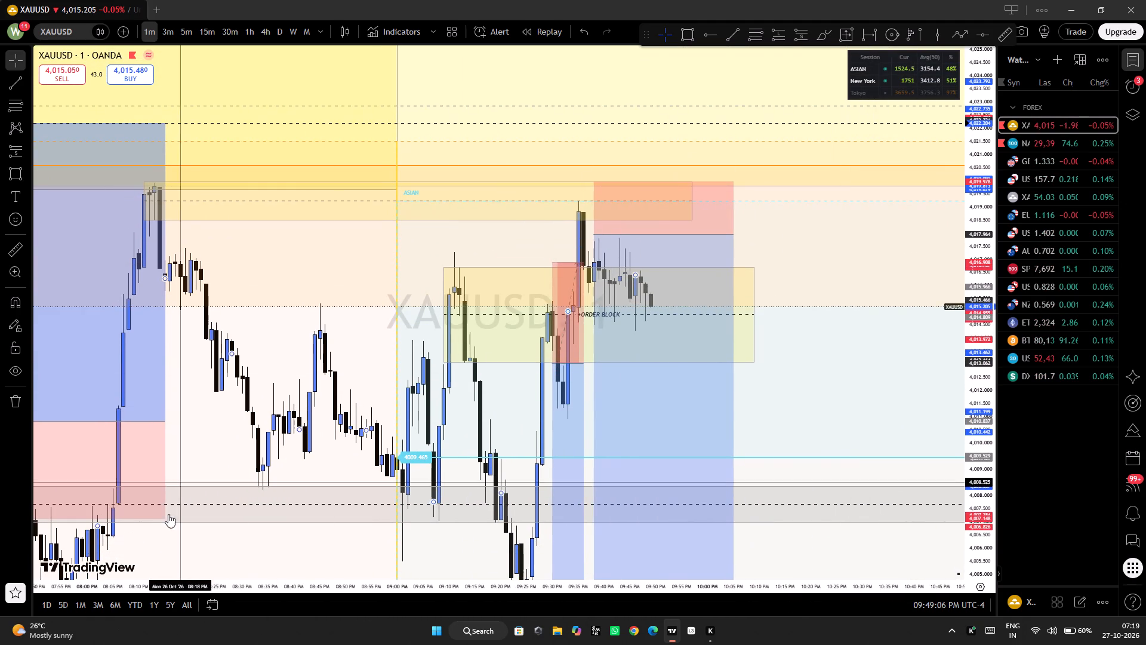
left_click(251, 547)
left_click(309, 441)
left_click(346, 450)
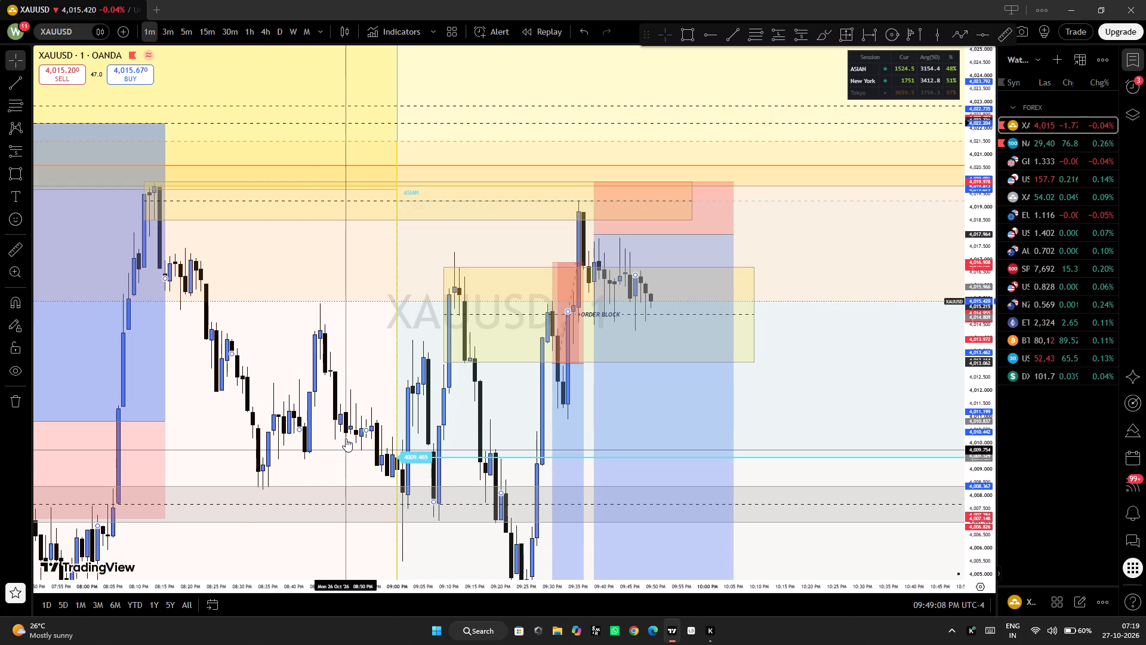
left_click(340, 358)
left_click(347, 325)
left_click(352, 322)
left_click(227, 551)
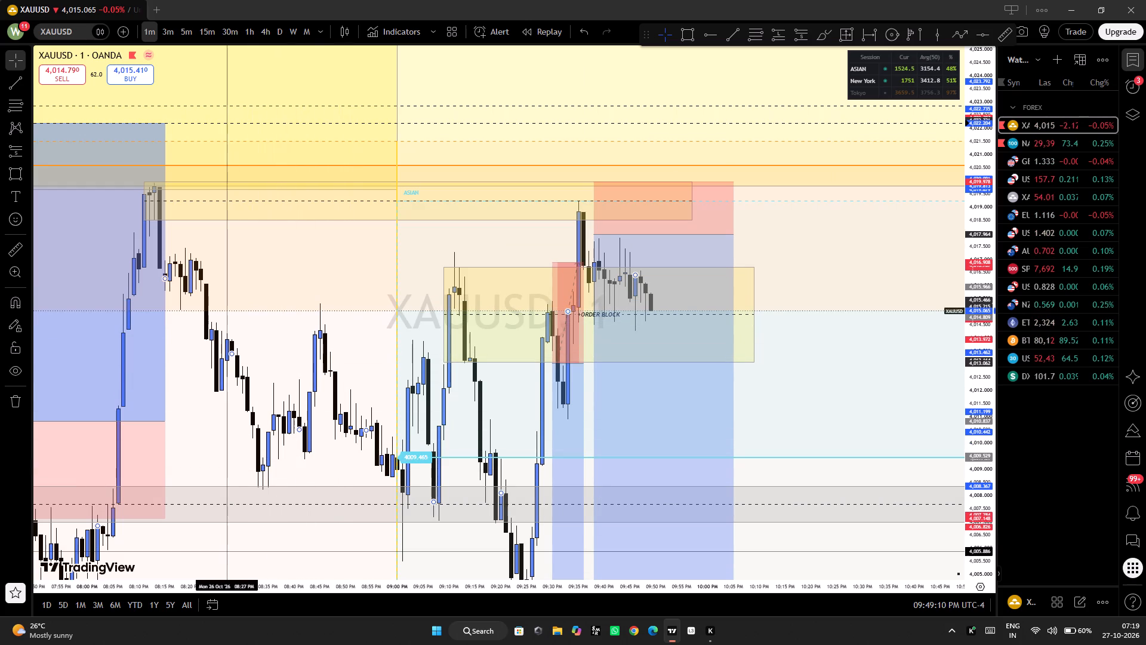
left_click_drag(229, 553, 310, 309)
left_click(371, 469)
left_click_drag(454, 465, 368, 598)
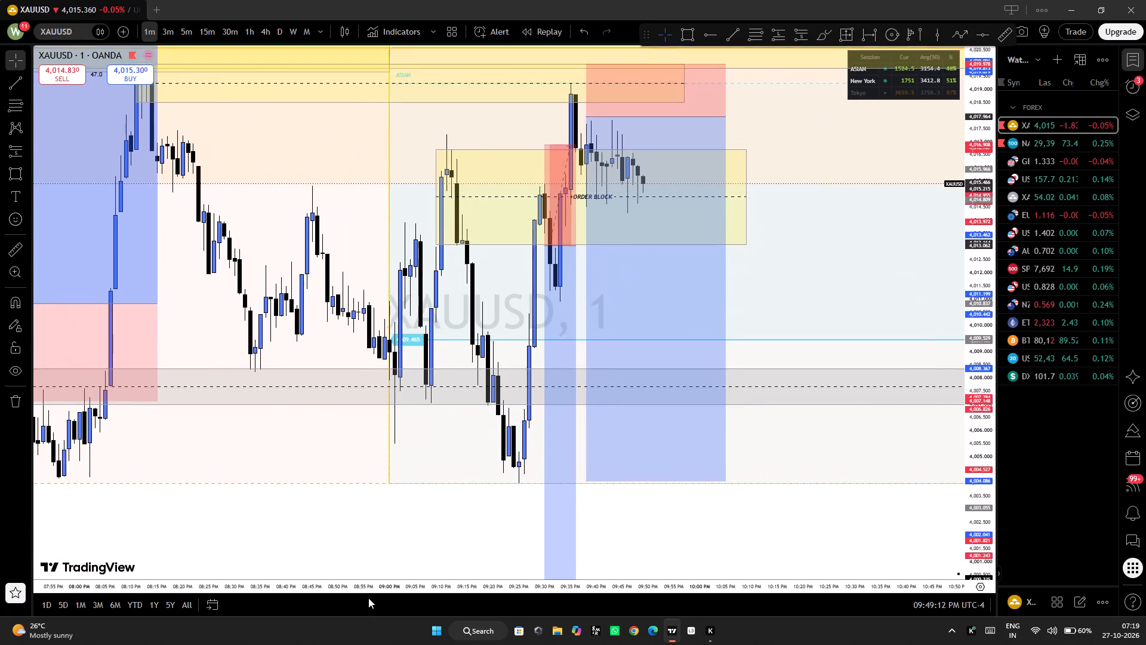
left_click_drag(368, 598, 368, 606)
scroll(347, 401, "up", 1)
left_click_drag(287, 291, 275, 382)
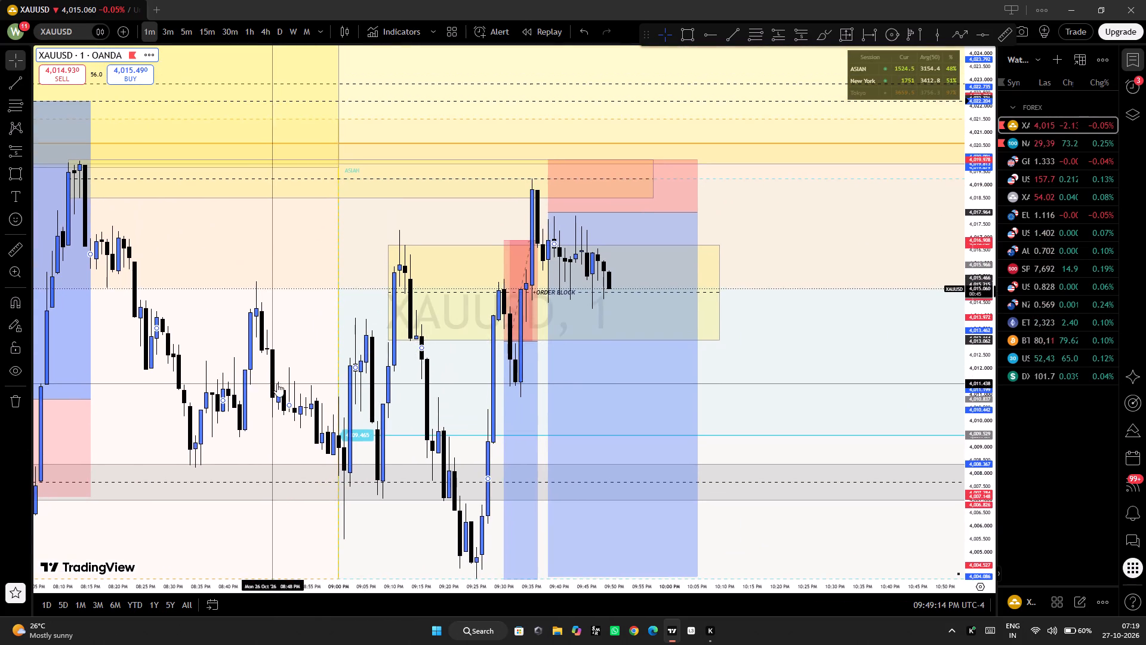
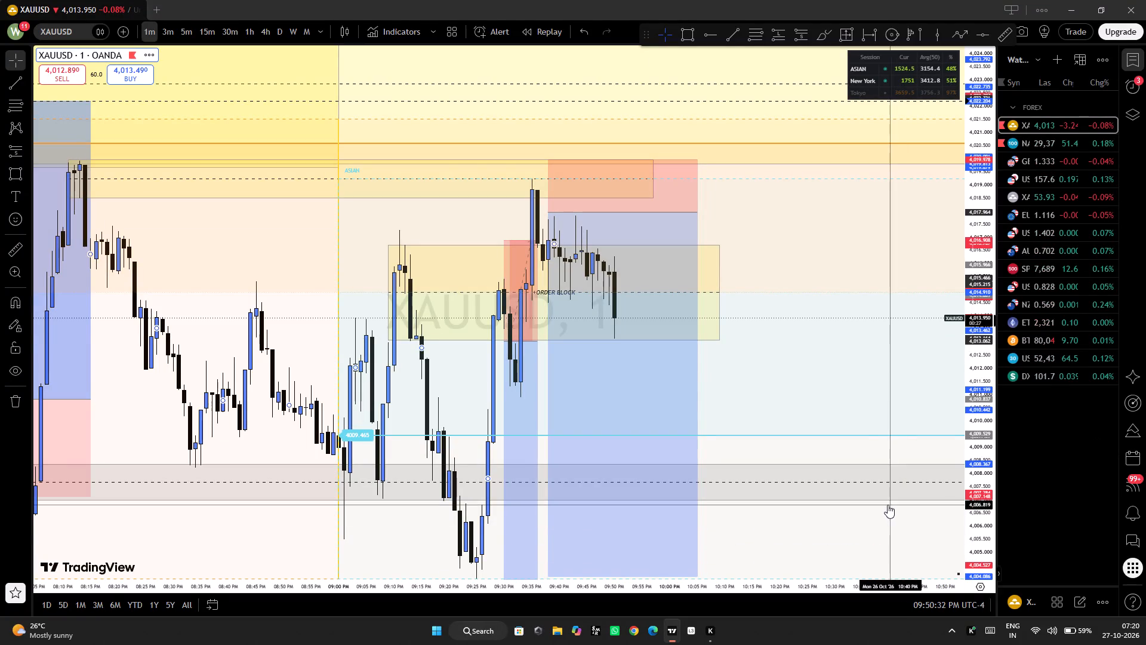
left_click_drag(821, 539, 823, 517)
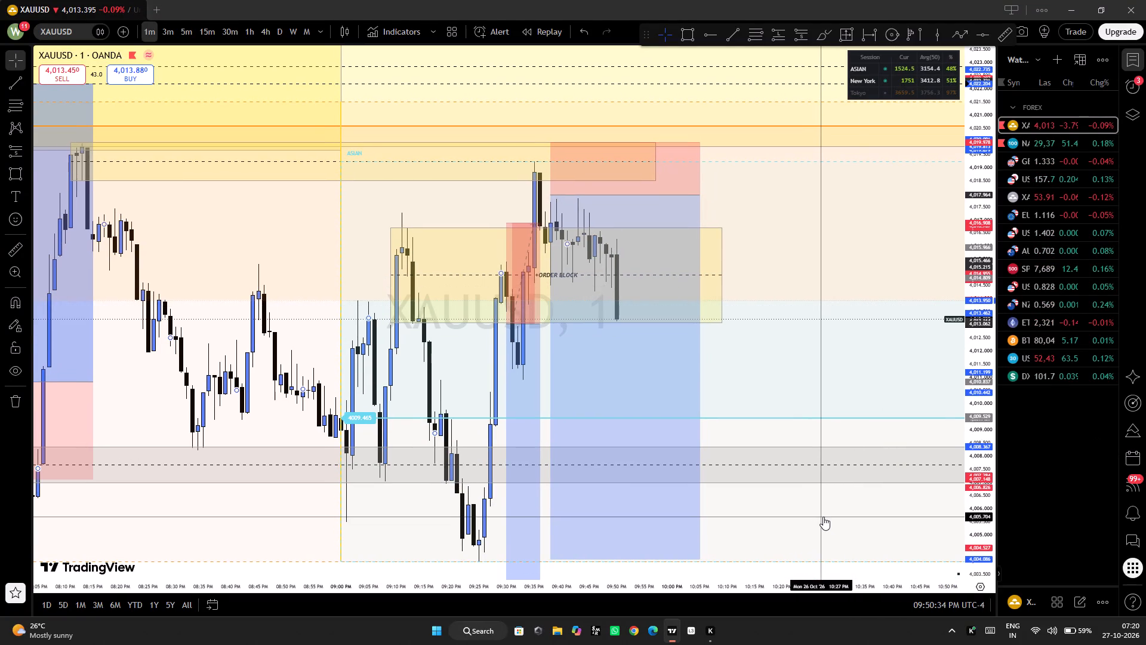
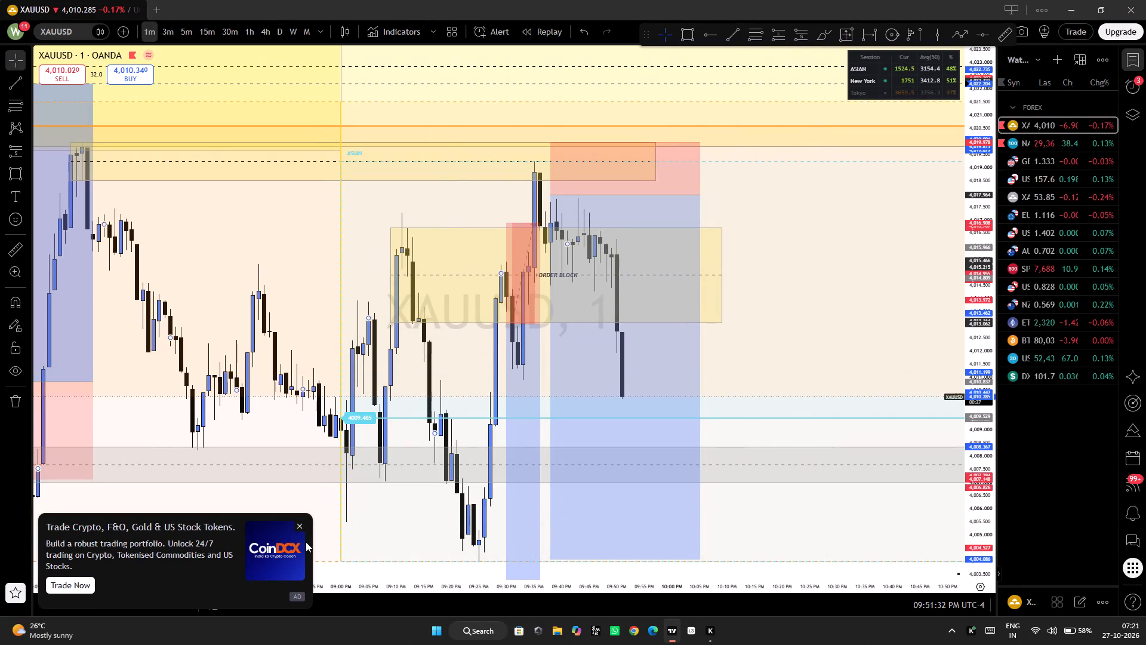
Close the advertisement and the ad-free upgrade offer covering the chart.
left_click(300, 524)
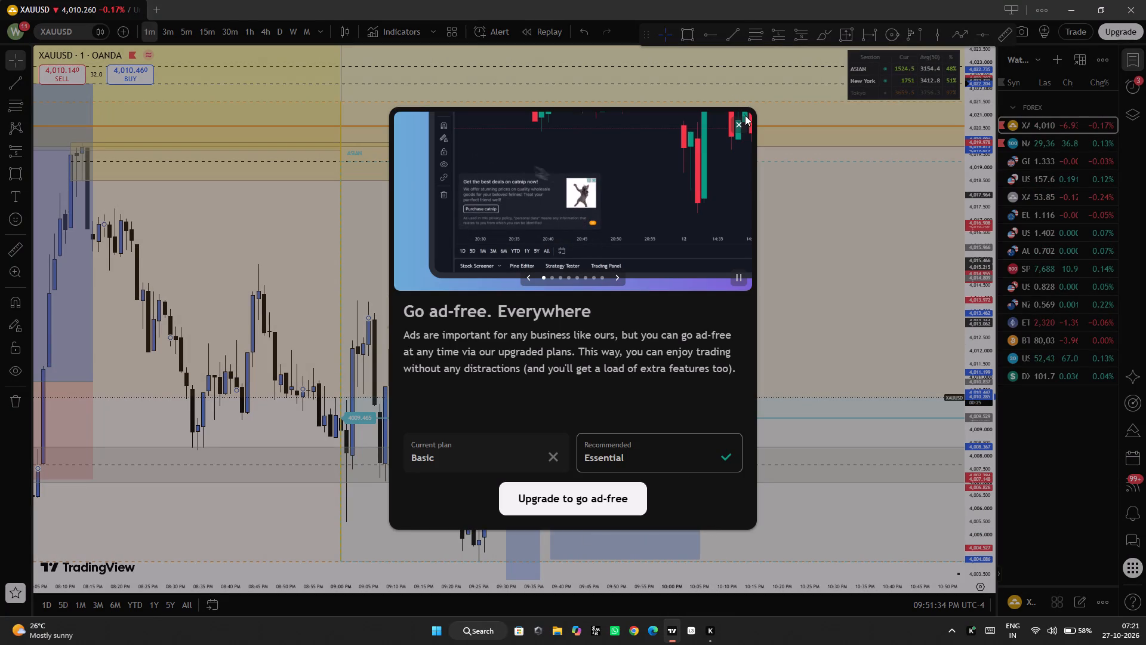
left_click(741, 123)
Move the latest short position's entry up and back to the swing-high candle, at about 4,018.5.
left_click_drag(774, 548, 814, 505)
scroll(814, 506, "up", 2)
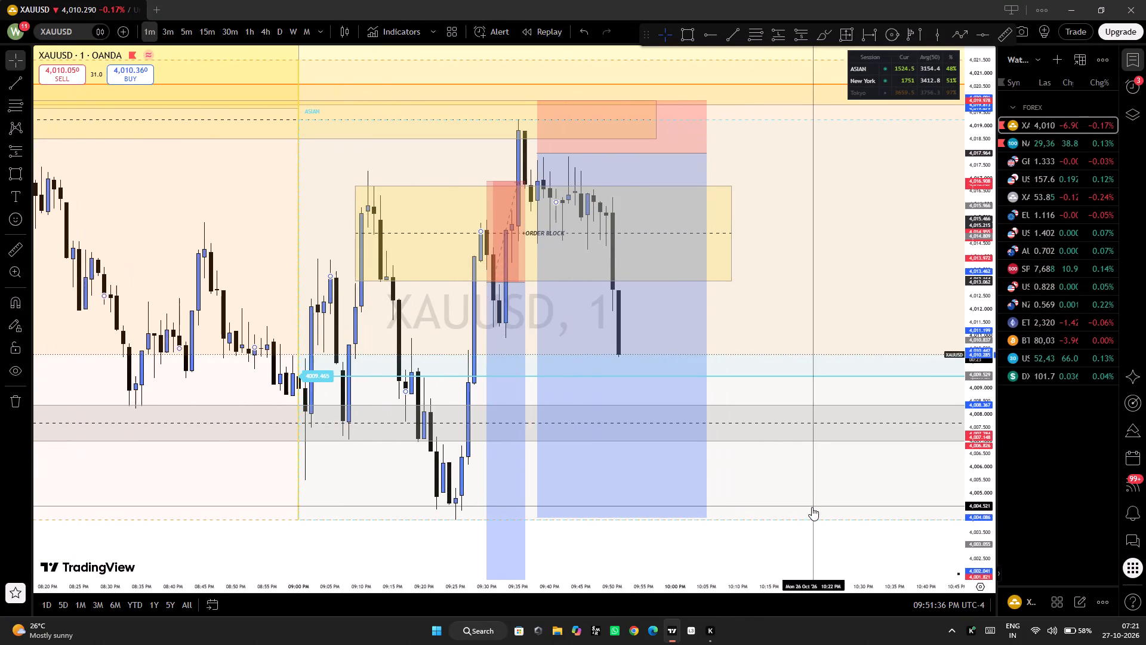
left_click_drag(806, 507, 803, 517)
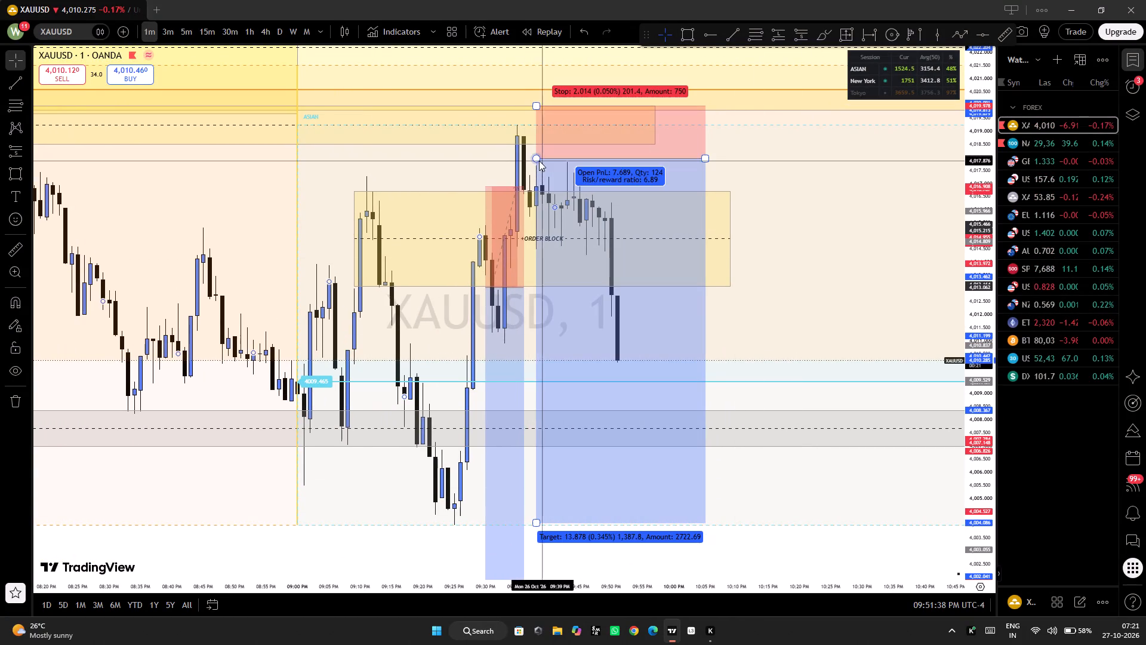
left_click_drag(536, 159, 520, 143)
left_click(778, 487)
left_click(777, 496)
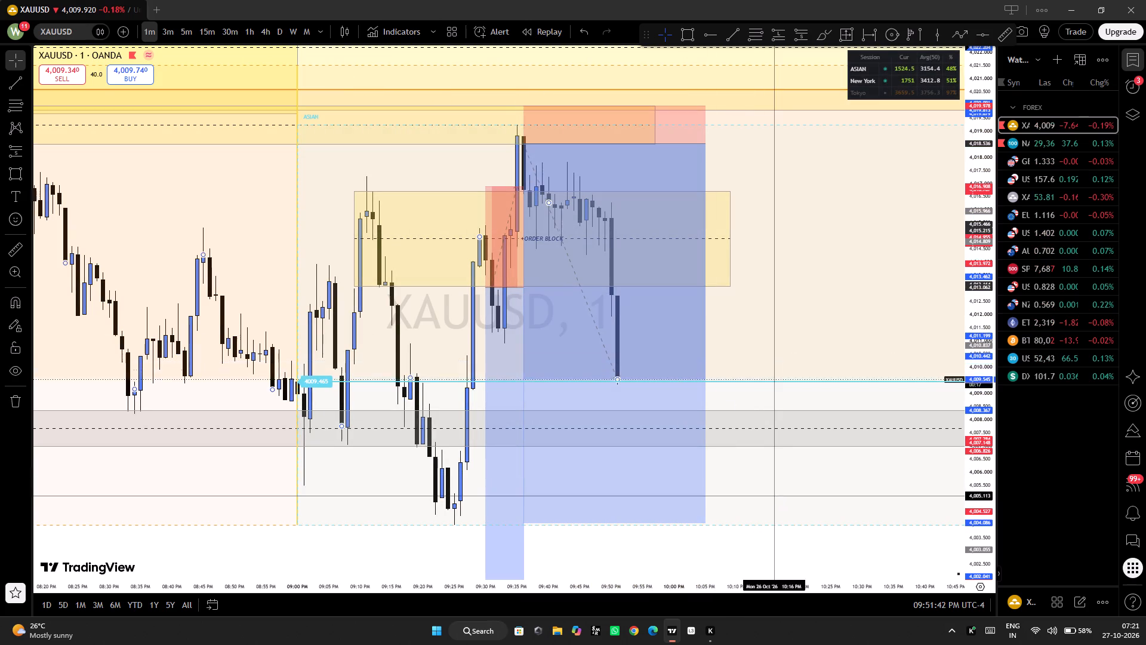
Examine the 1-minute price action around the short position, the order block and the grey zone below price.
left_click(762, 550)
left_click_drag(713, 549, 724, 539)
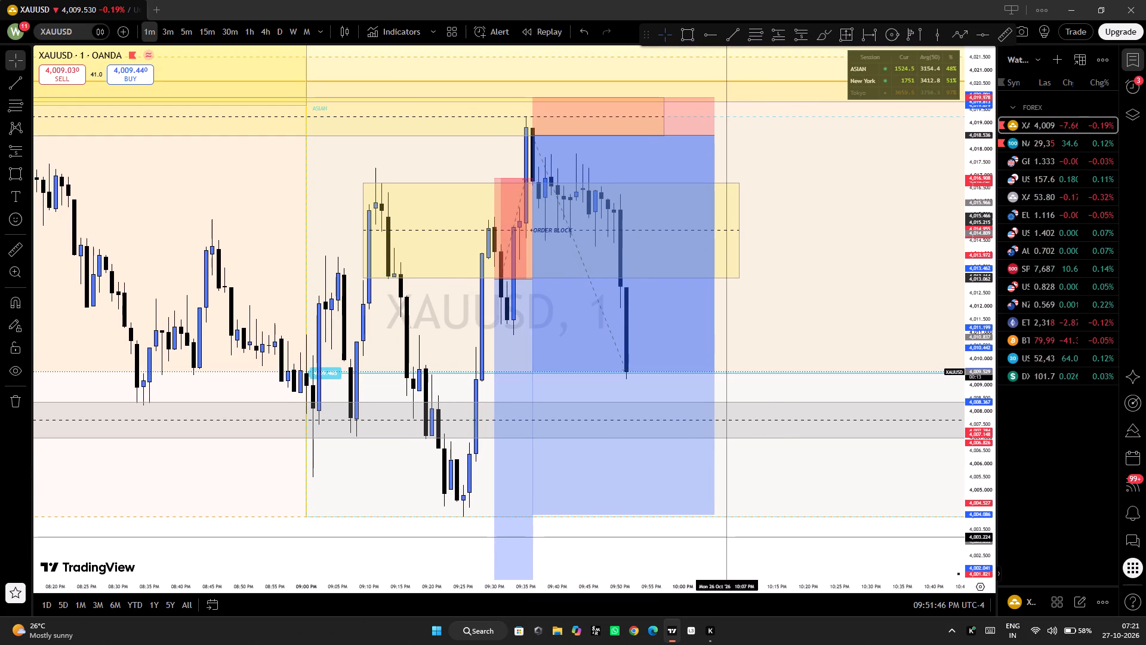
scroll(796, 478, "down", 5)
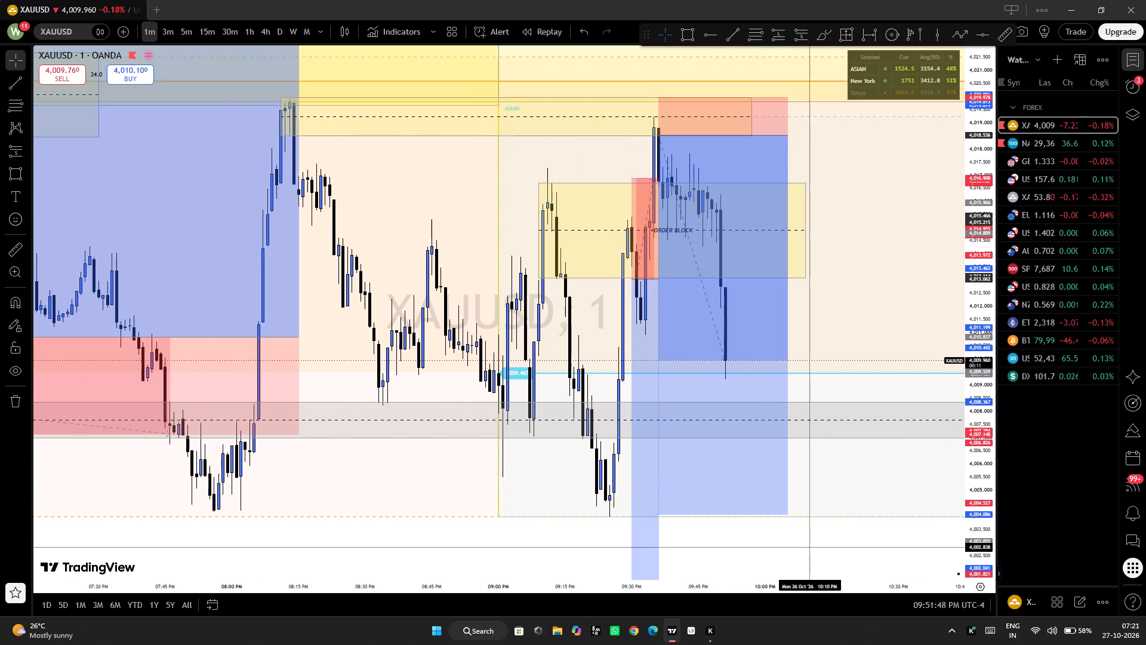
scroll(815, 545, "up", 4)
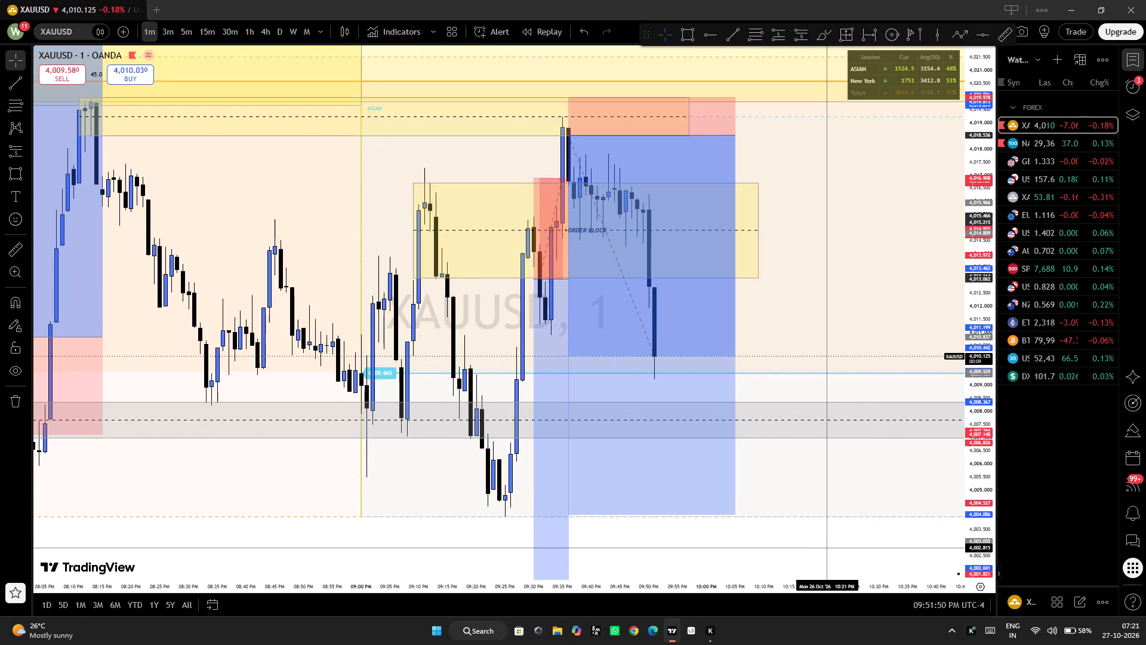
left_click(830, 541)
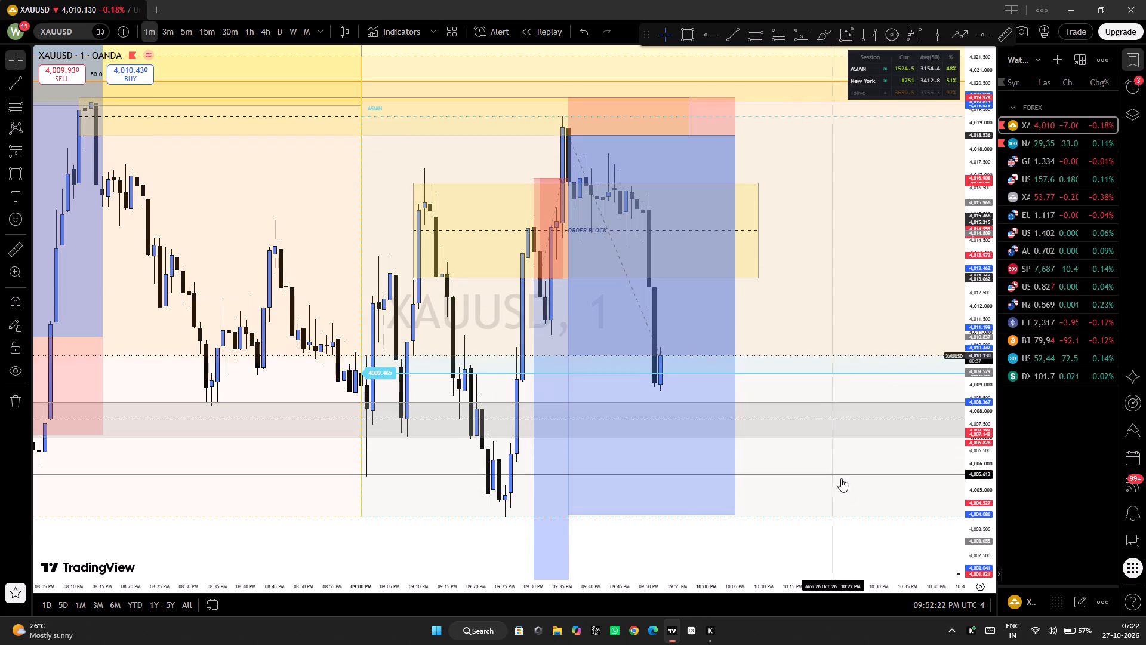
left_click_drag(854, 503, 831, 503)
left_click(799, 554)
left_click_drag(803, 551, 798, 549)
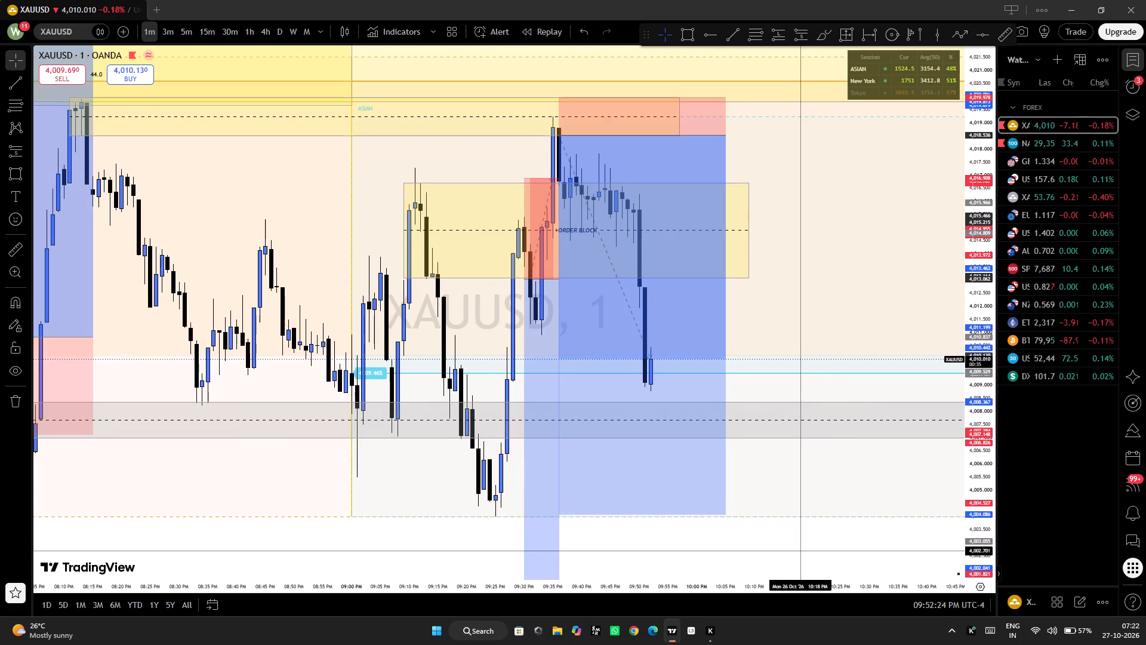
left_click_drag(798, 549, 780, 540)
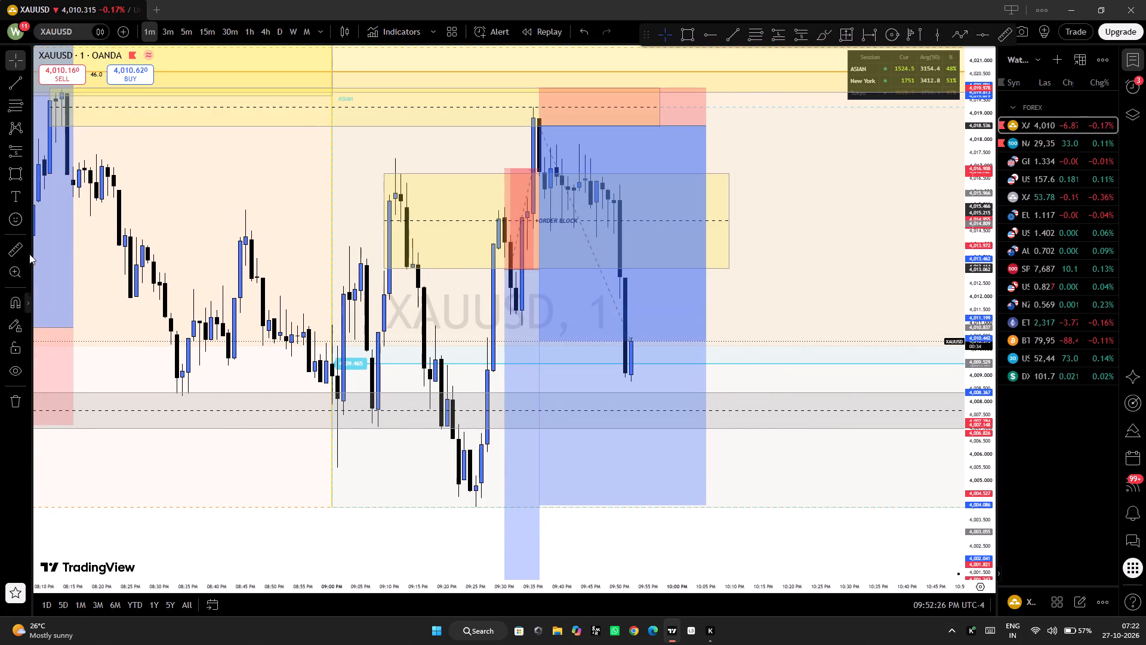
Draw a trend line at about 4,010.9 from the 09:33 PM swing low to the 09:51 PM candle, using the IDM template.
left_click(9, 82)
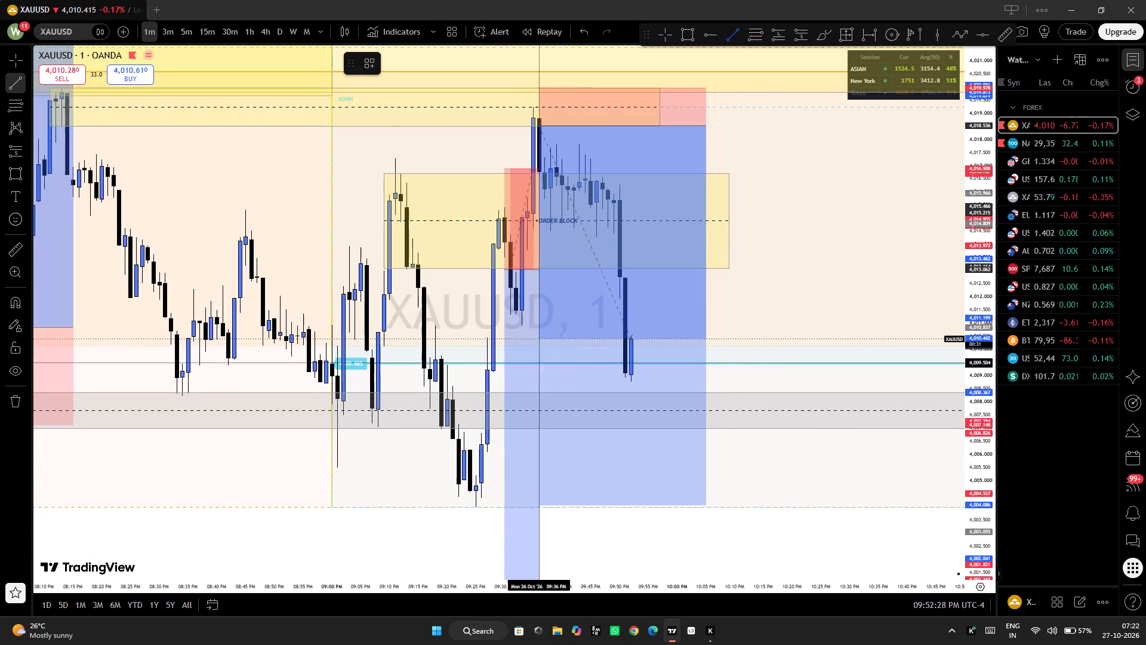
left_click(522, 326)
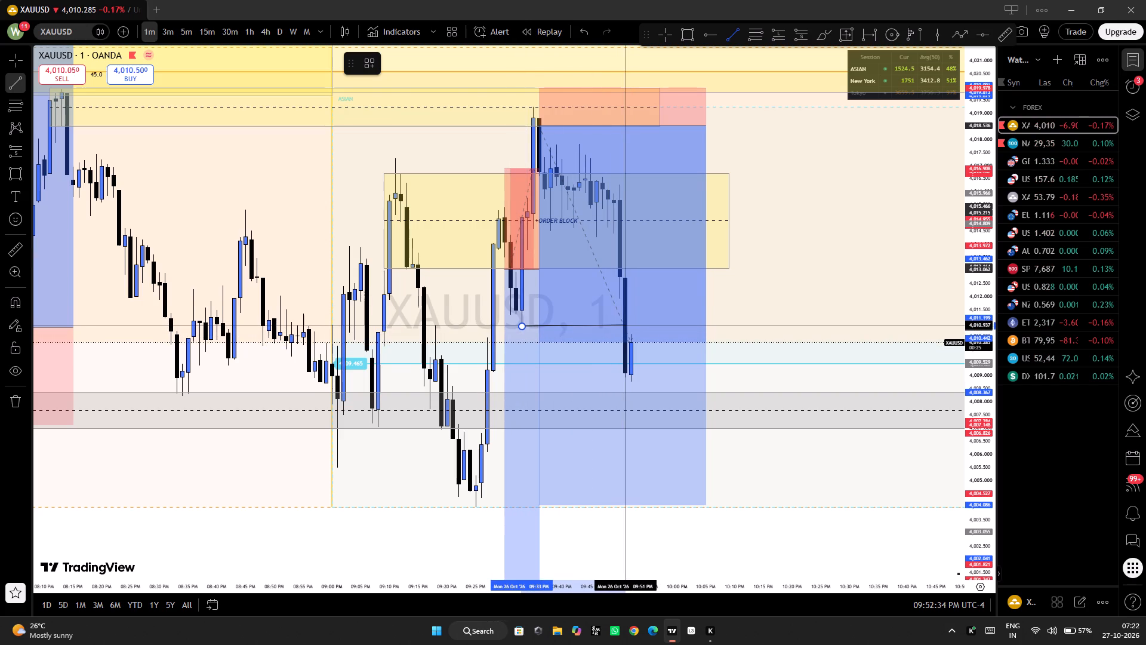
left_click(627, 325)
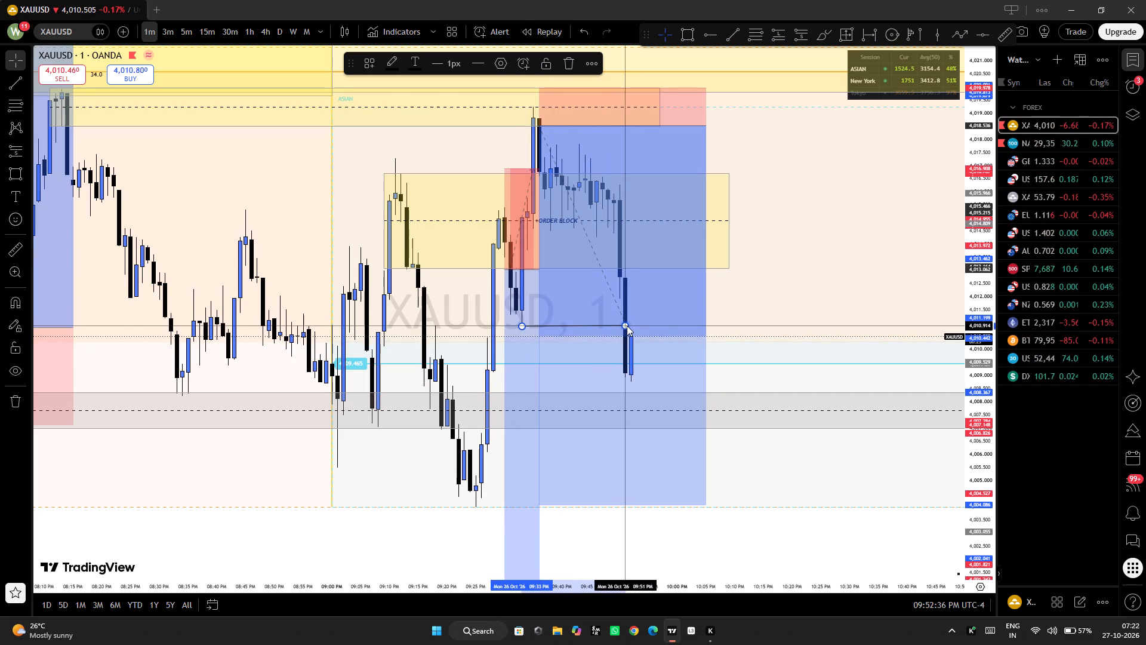
left_click(369, 60)
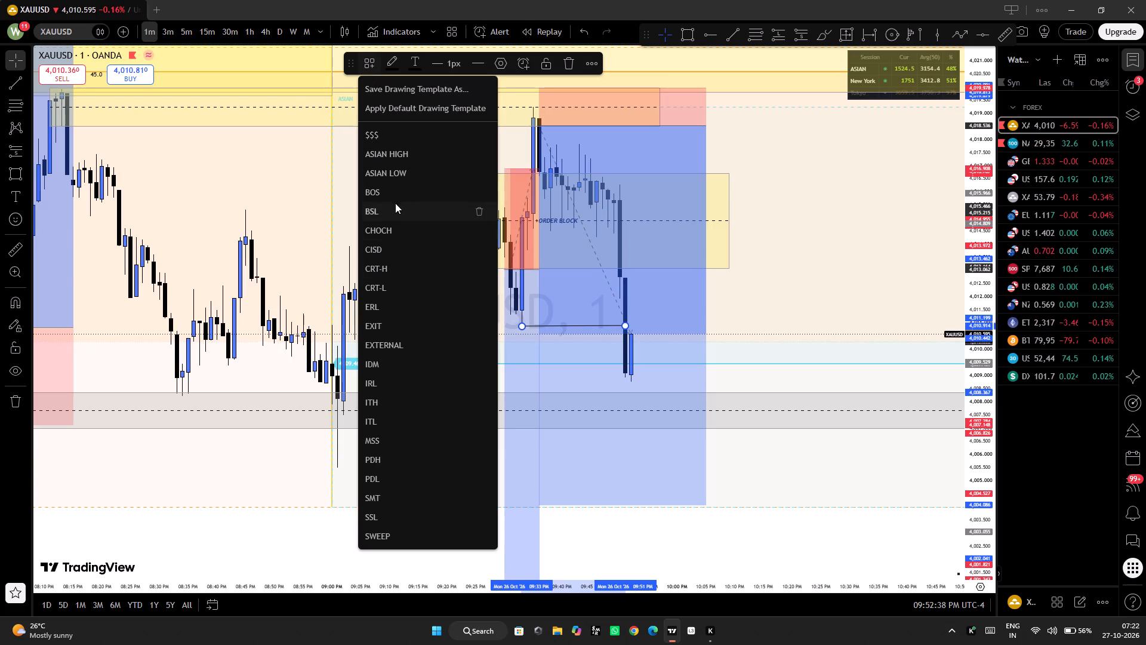
left_click(396, 364)
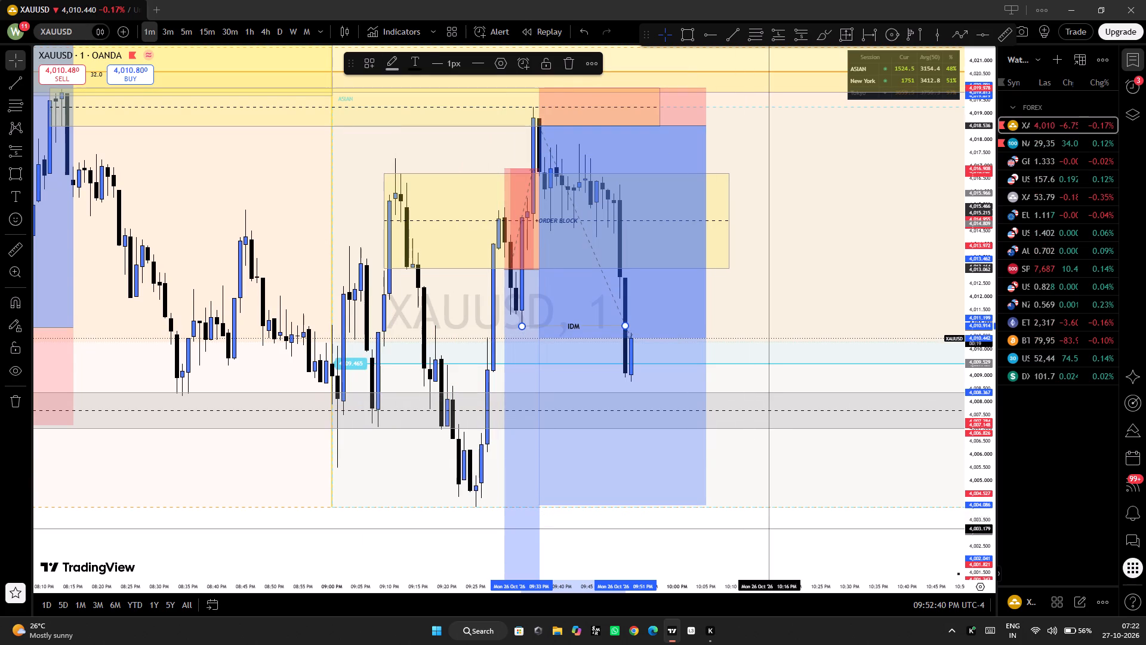
left_click(769, 530)
Change the IDM line's colour to black.
left_click(571, 322)
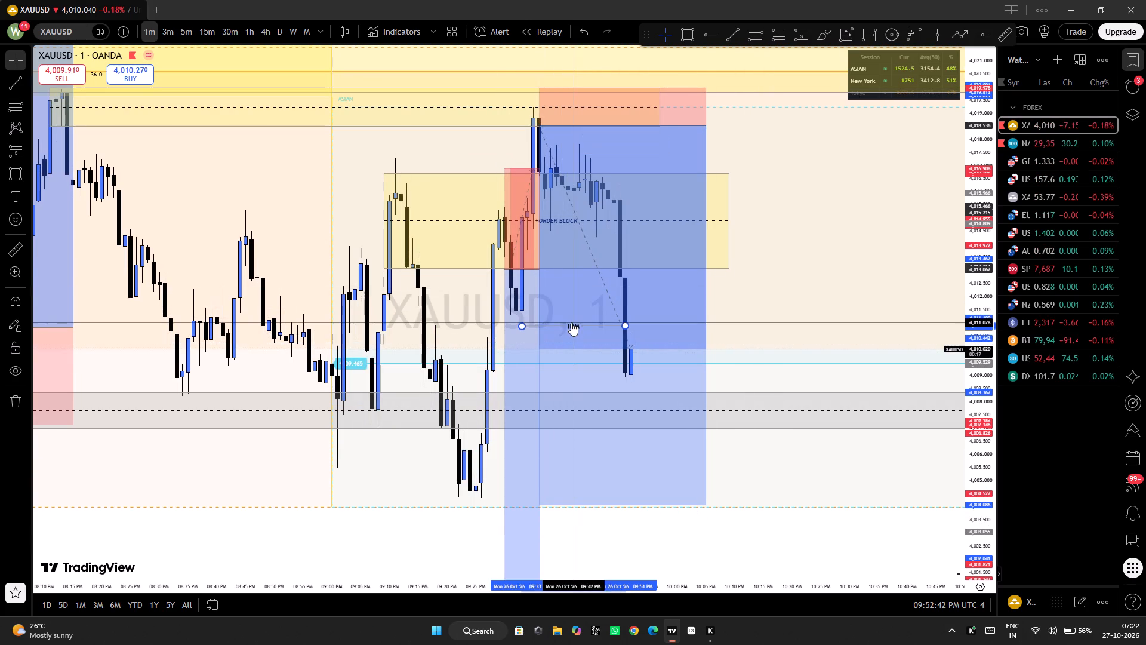
left_click(395, 58)
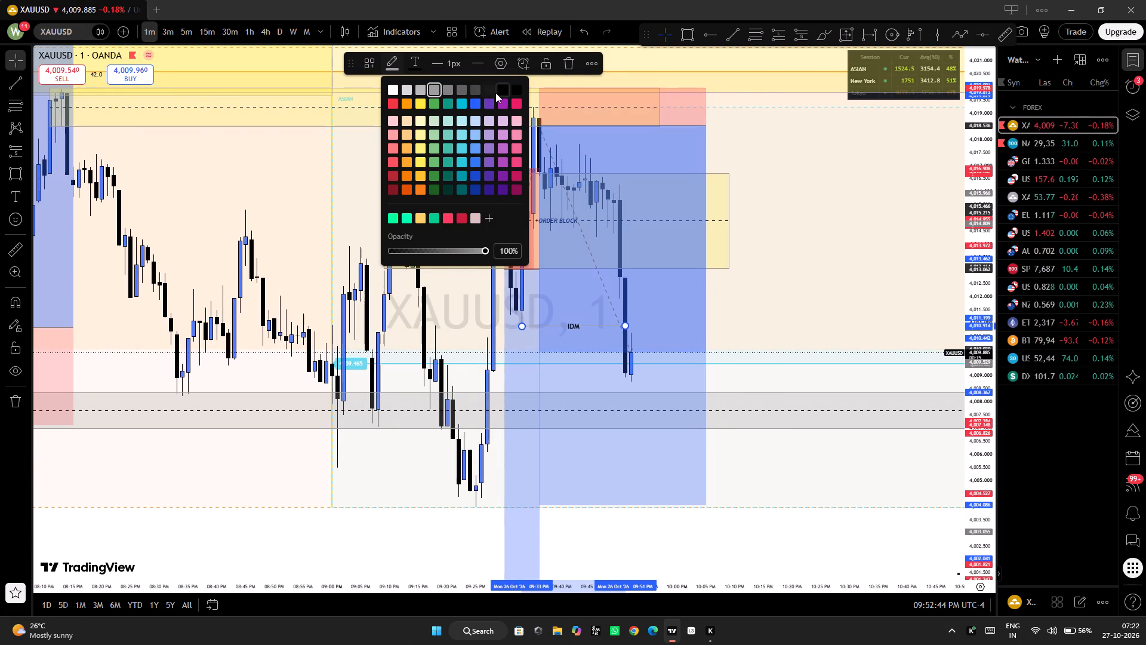
left_click(506, 90)
left_click(748, 527)
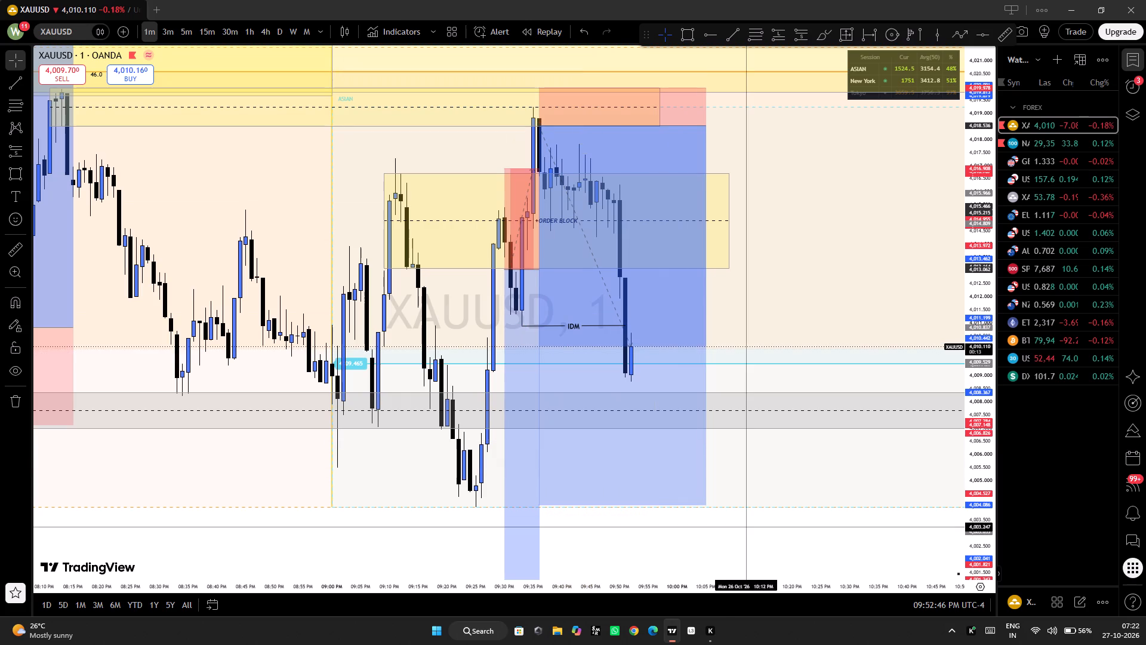
left_click(743, 529)
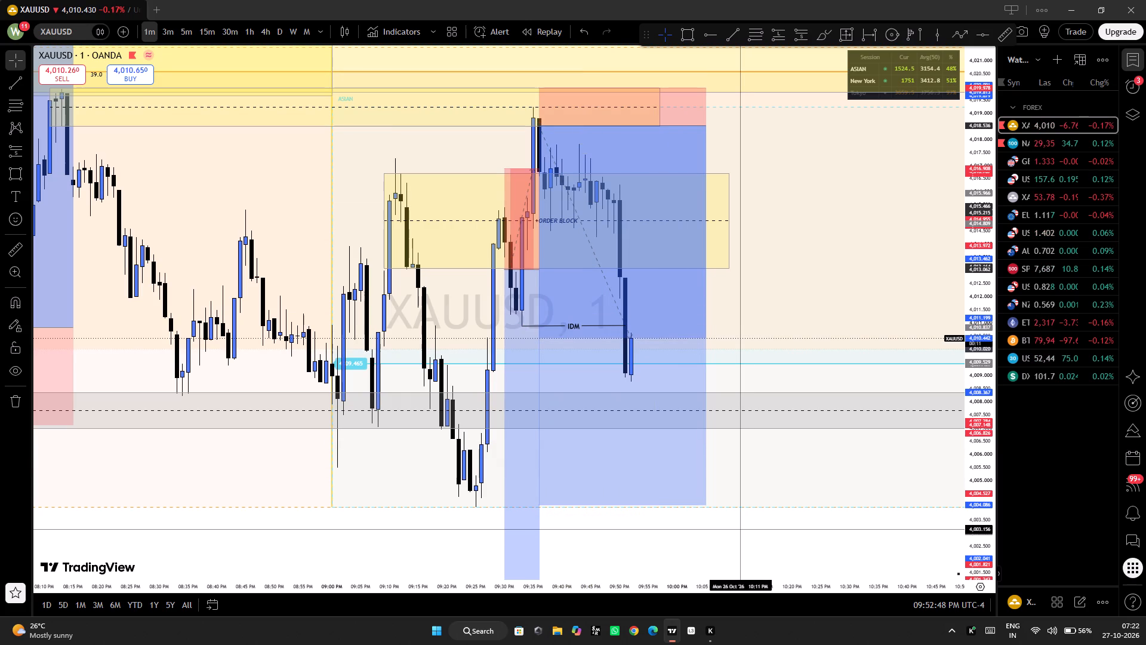
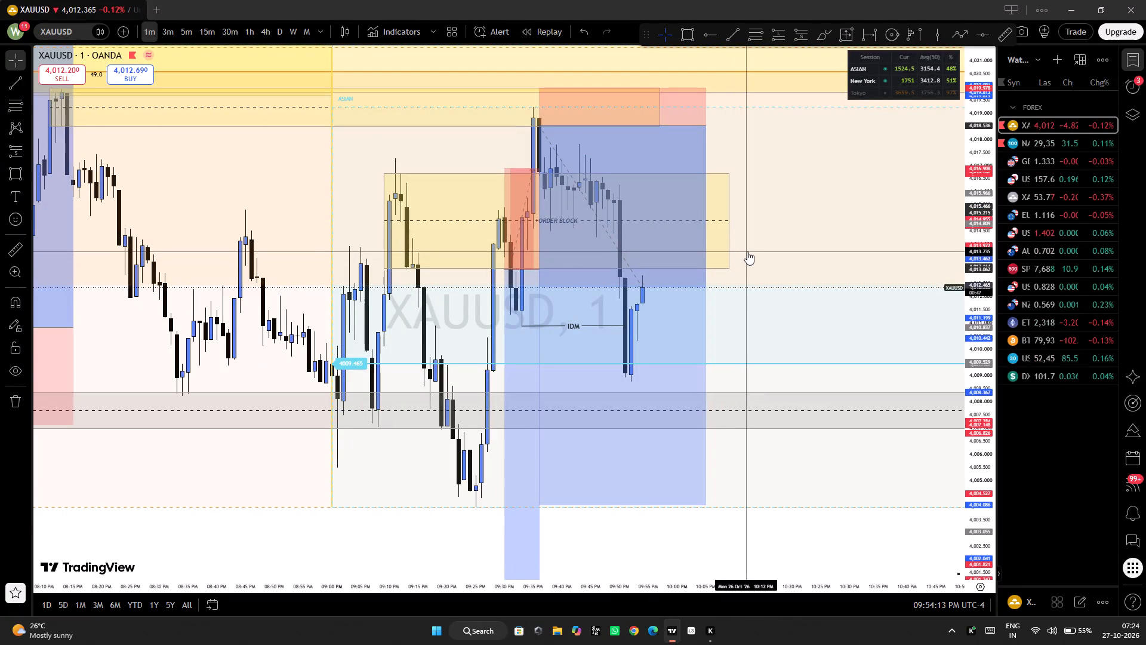
Draw a thin rectangle zone from 09:30 PM to 10:06 PM, between about 4,013.5 and 4,013.0, along the order block's lower edge.
left_click(18, 171)
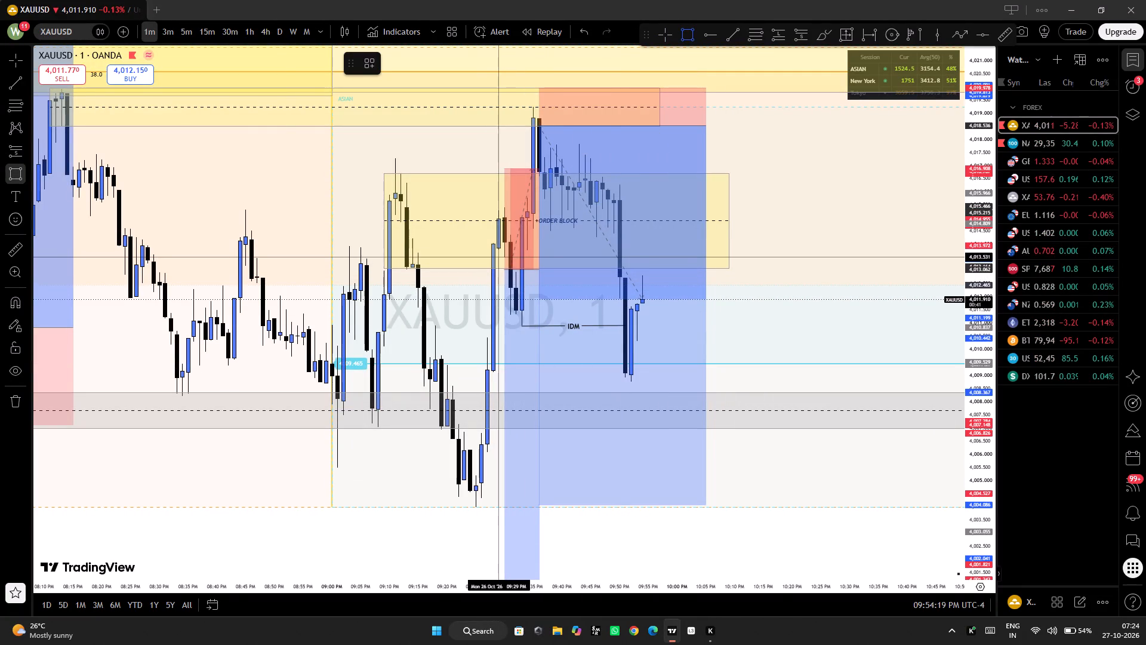
left_click(504, 257)
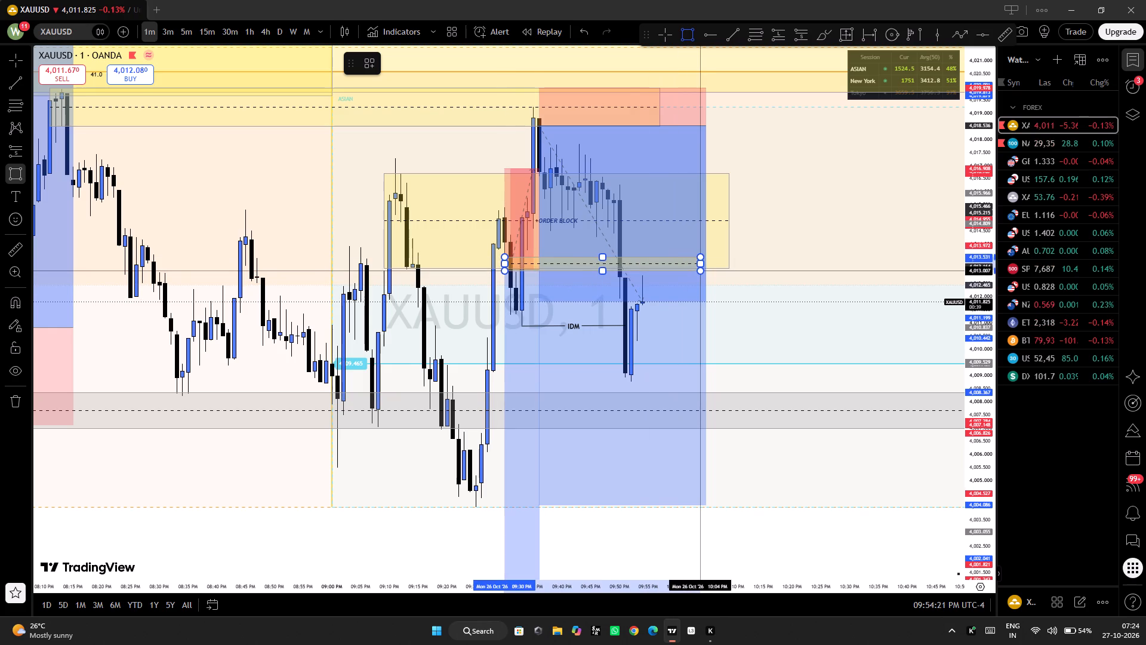
left_click(713, 271)
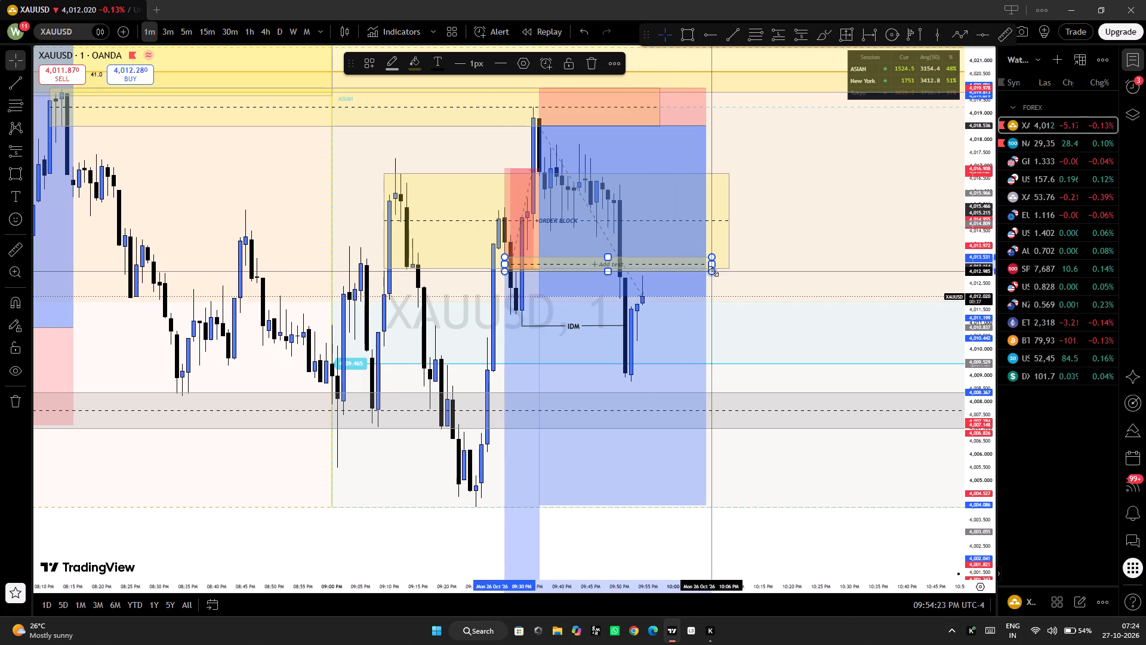
left_click(798, 540)
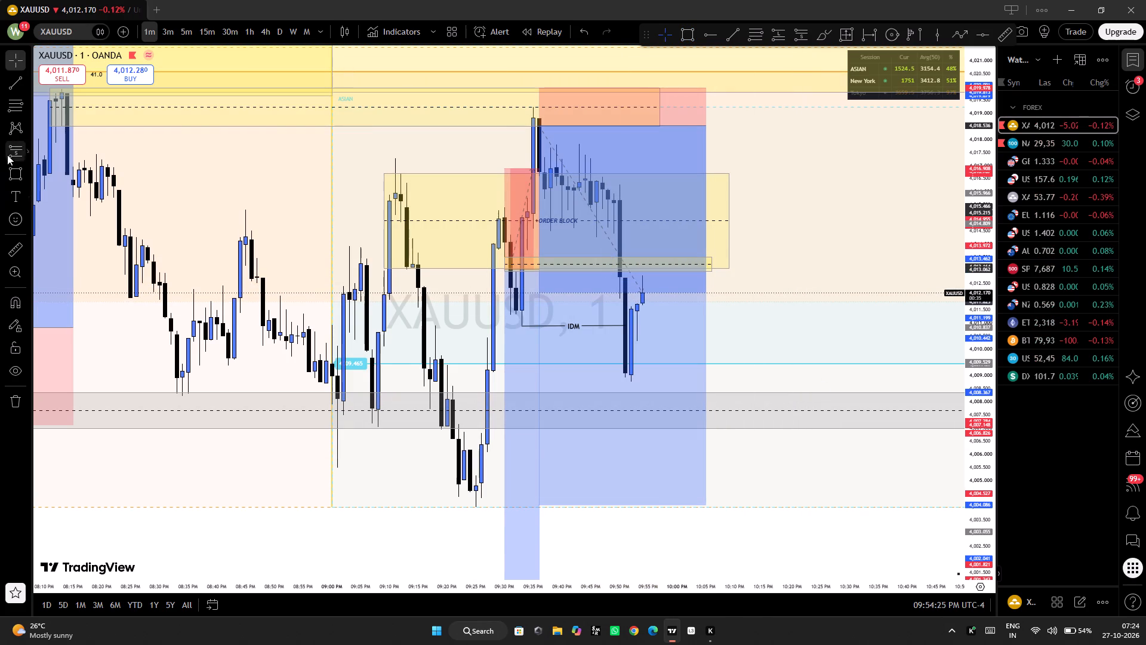
Place a short position at the 09:54 PM candle with entry at about 4,013.0 and its stop at about 4,014.46.
left_click(20, 151)
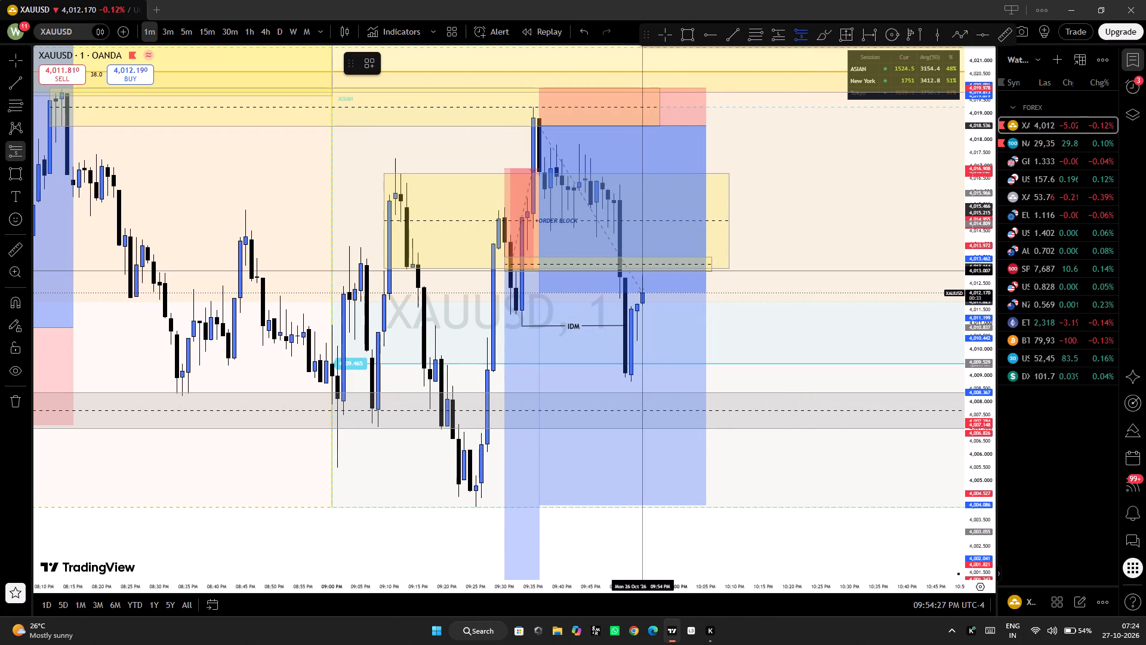
left_click(640, 271)
left_click_drag(642, 187, 652, 235)
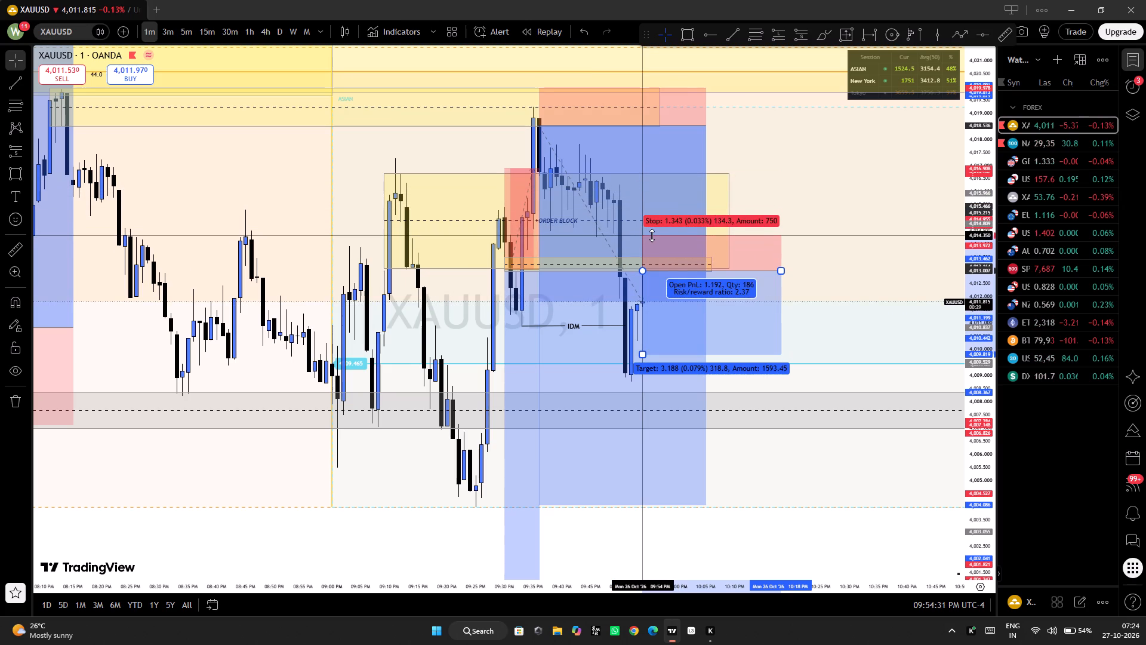
left_click_drag(652, 235, 658, 232)
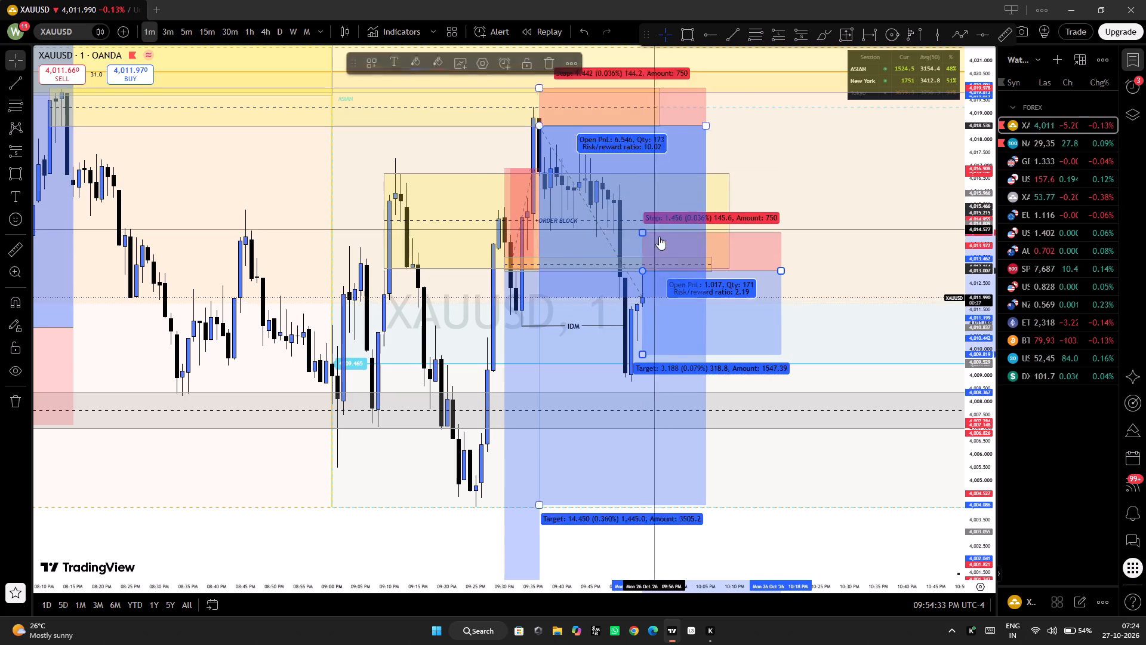
left_click(766, 514)
Extend the new short position's target down to about 4,004.07, near the 09:25 PM swing low.
left_click_drag(756, 542, 750, 537)
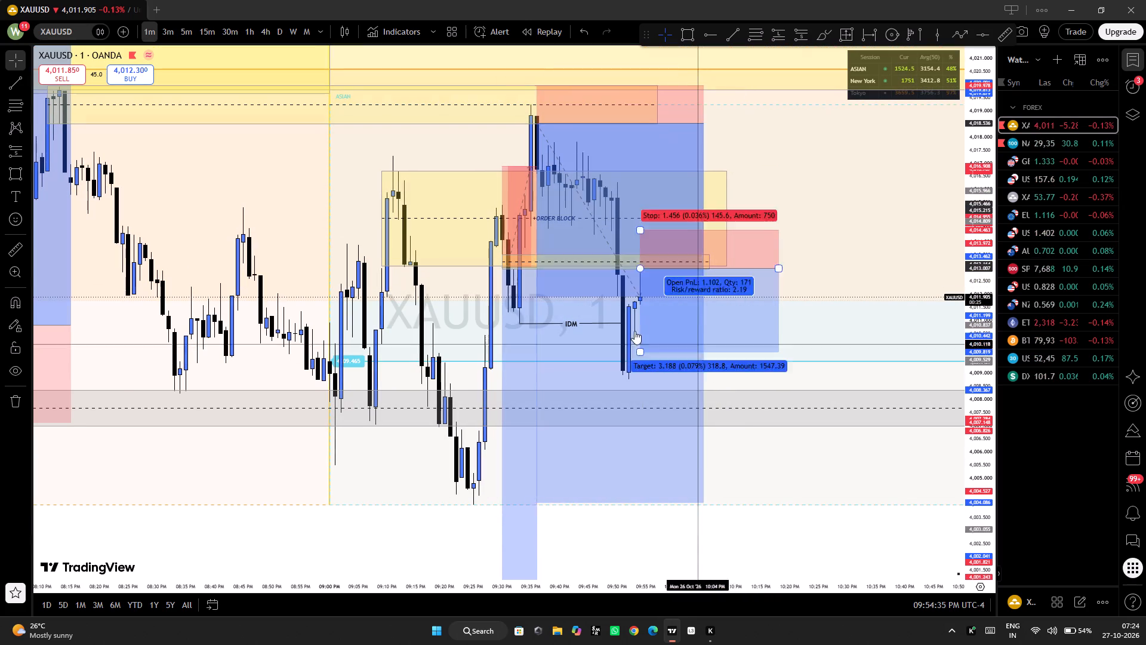
left_click_drag(640, 352, 637, 469)
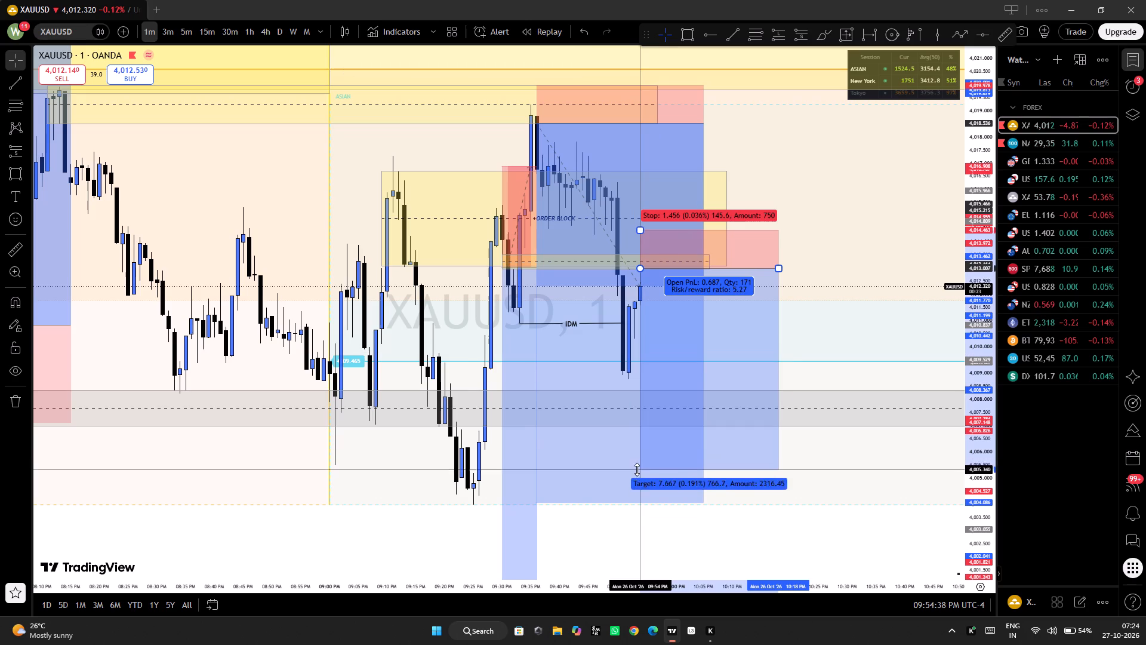
left_click_drag(637, 469, 655, 503)
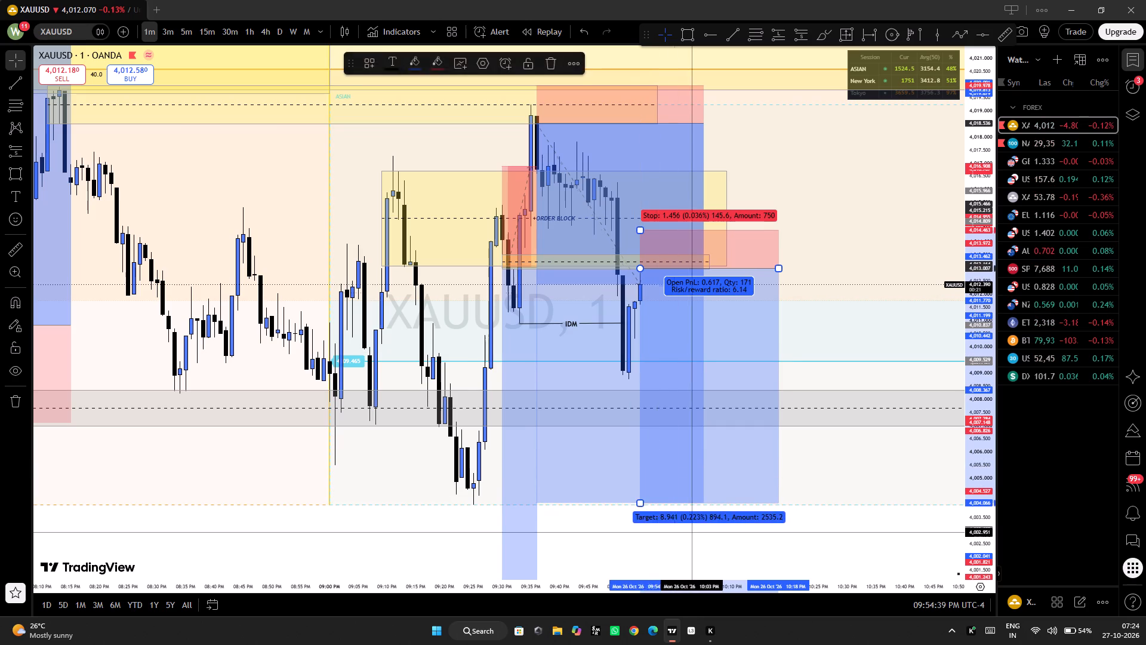
left_click(692, 532)
left_click(733, 518)
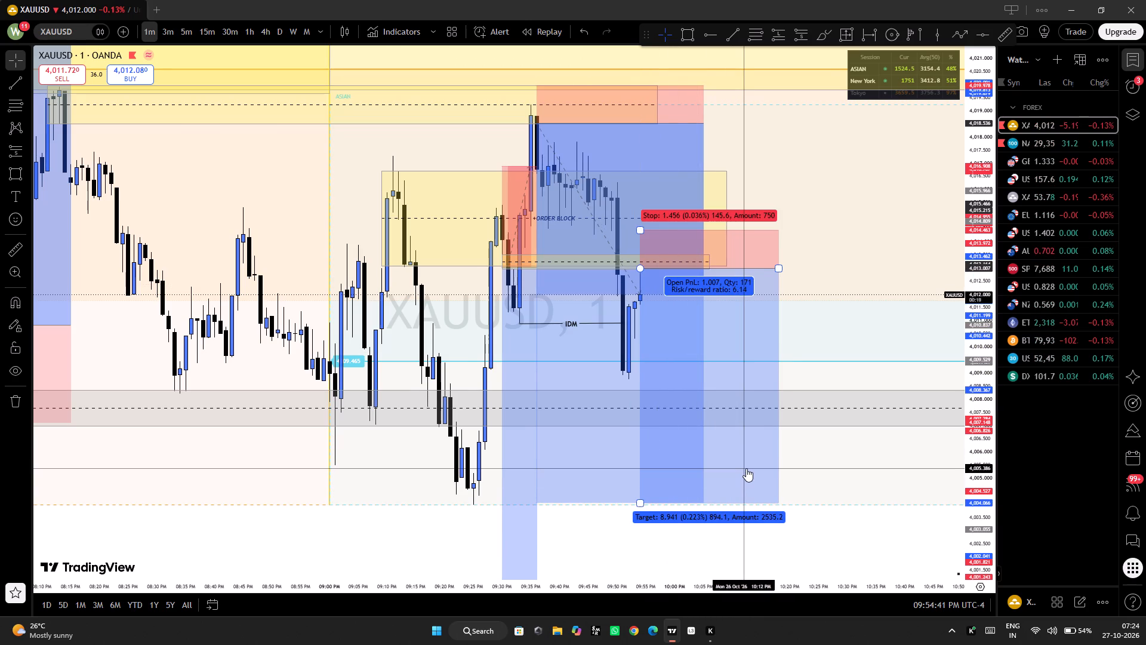
left_click(746, 468)
left_click(778, 539)
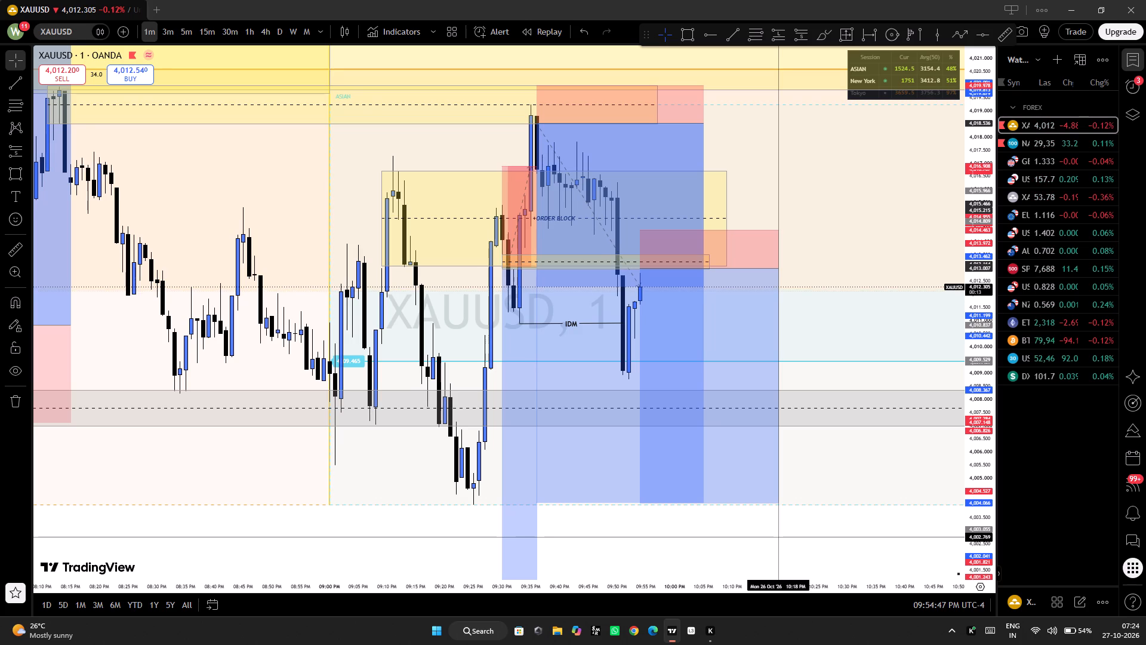
Apply the MSS drawing template to the IDM line.
left_click(574, 321)
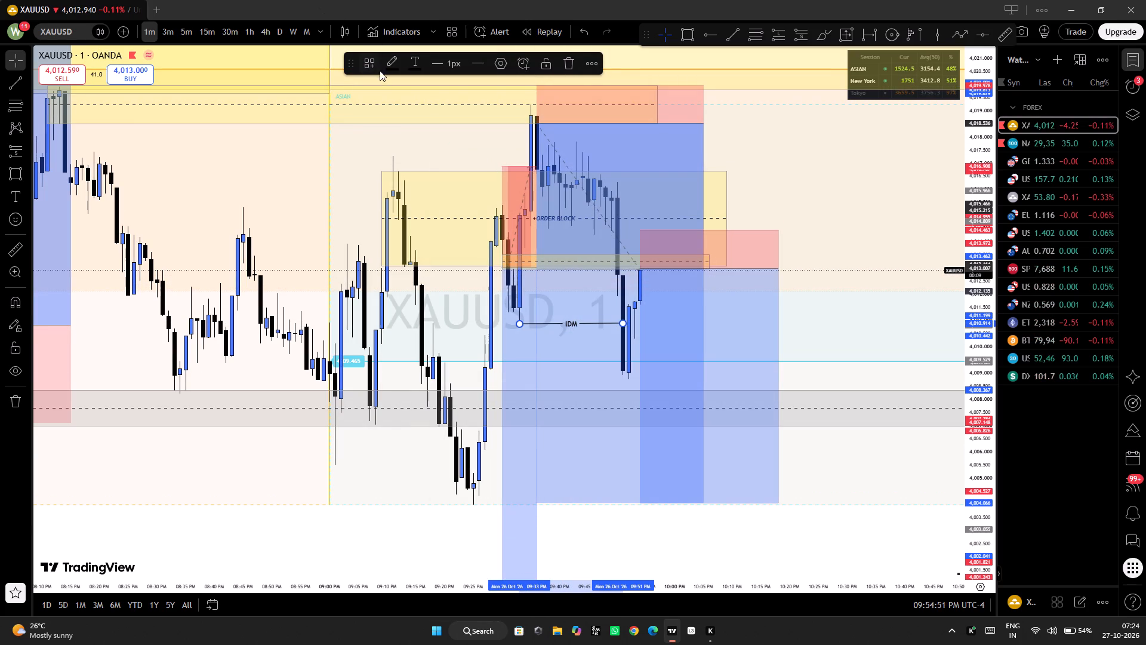
left_click(362, 62)
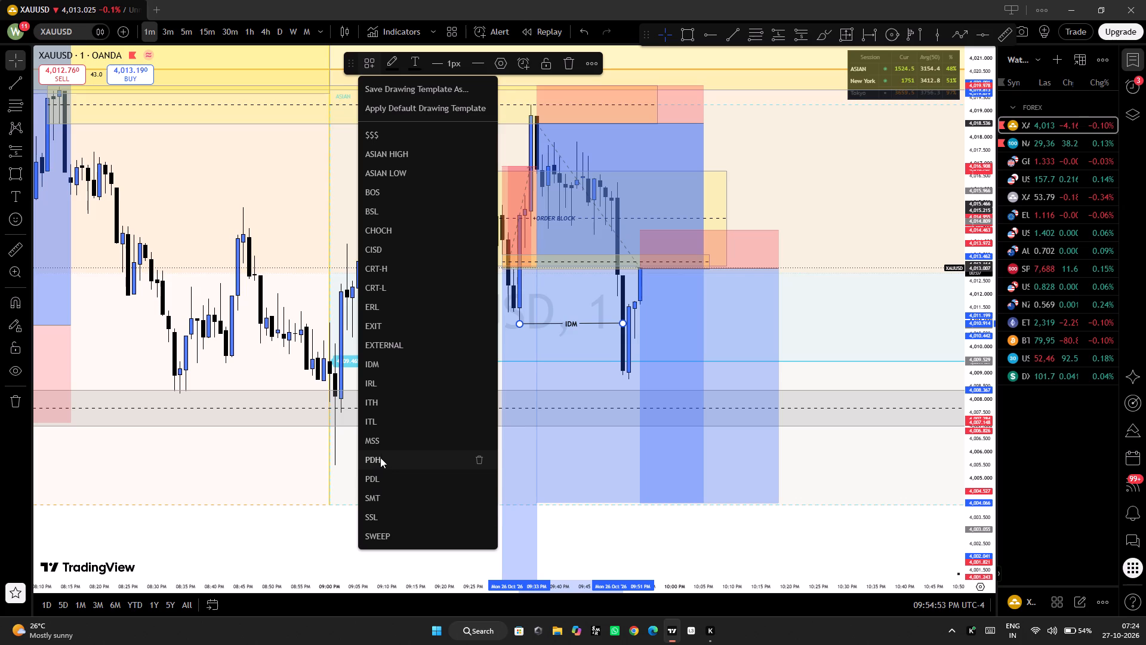
left_click(388, 440)
left_click(719, 567)
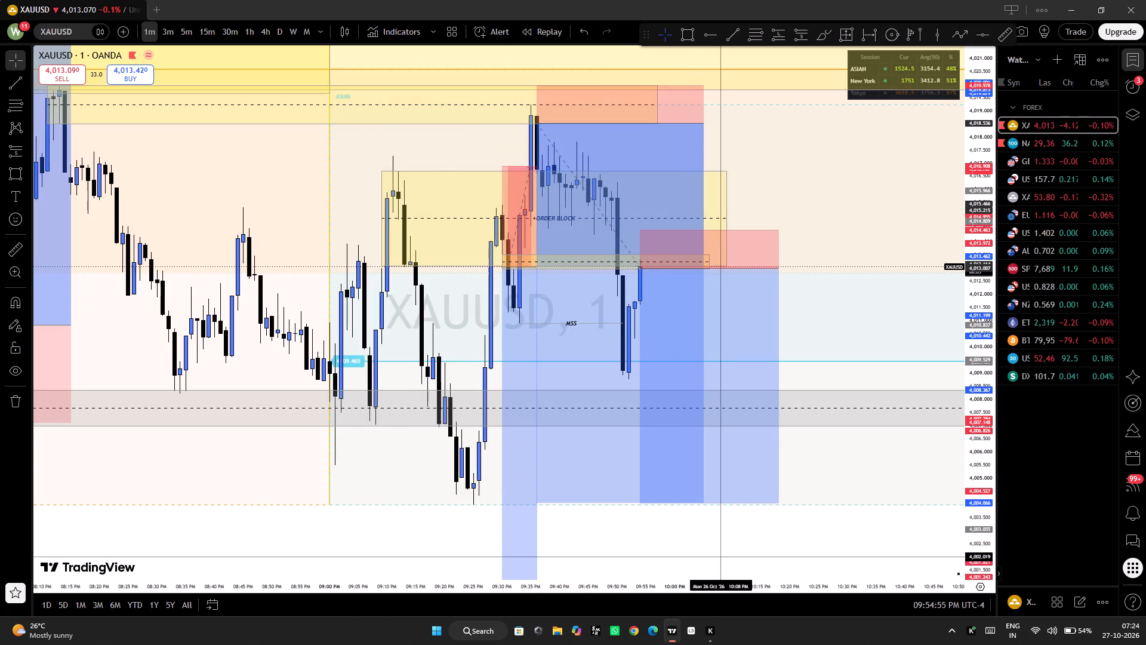
Change the MSS line's colour to black.
left_click(574, 324)
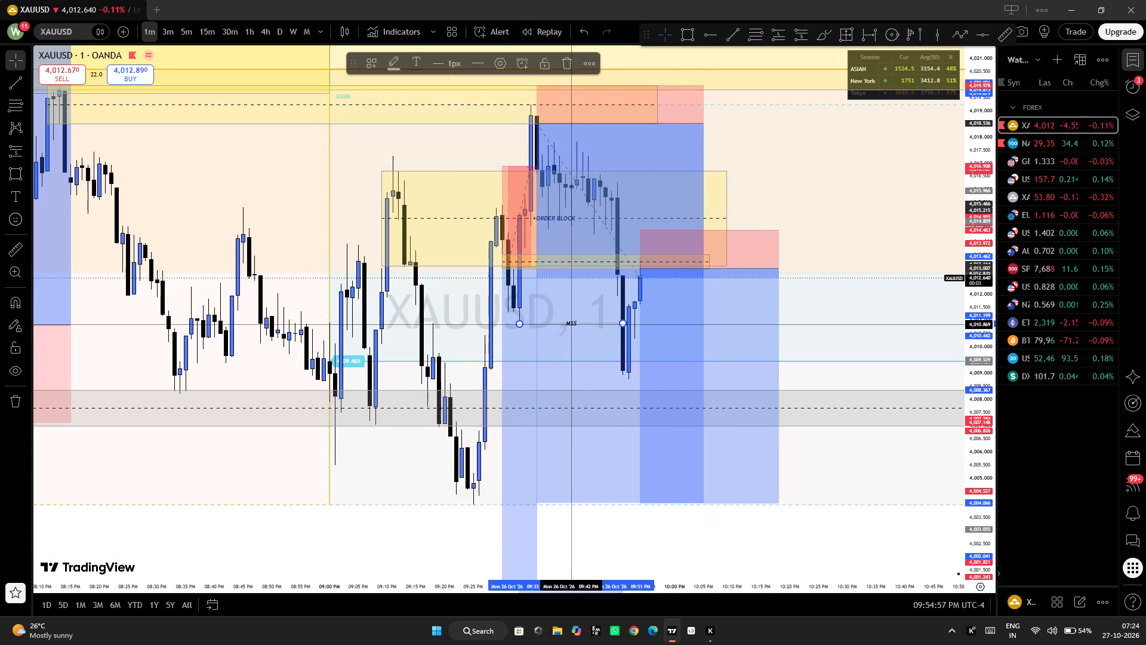
left_click(393, 59)
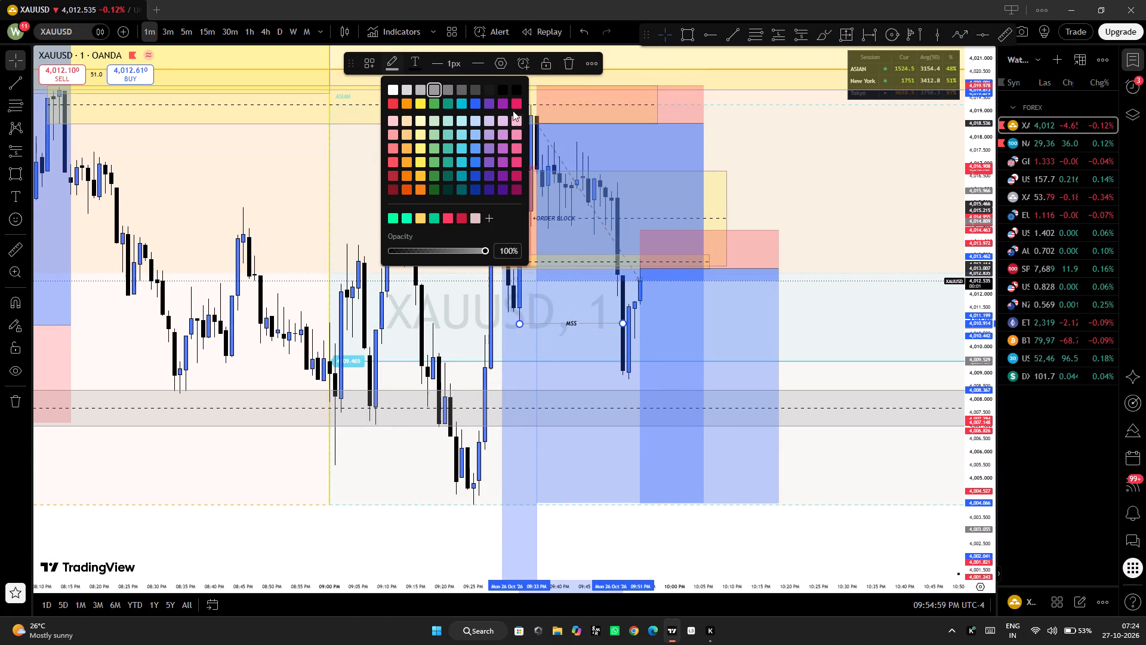
left_click(513, 91)
left_click(755, 564)
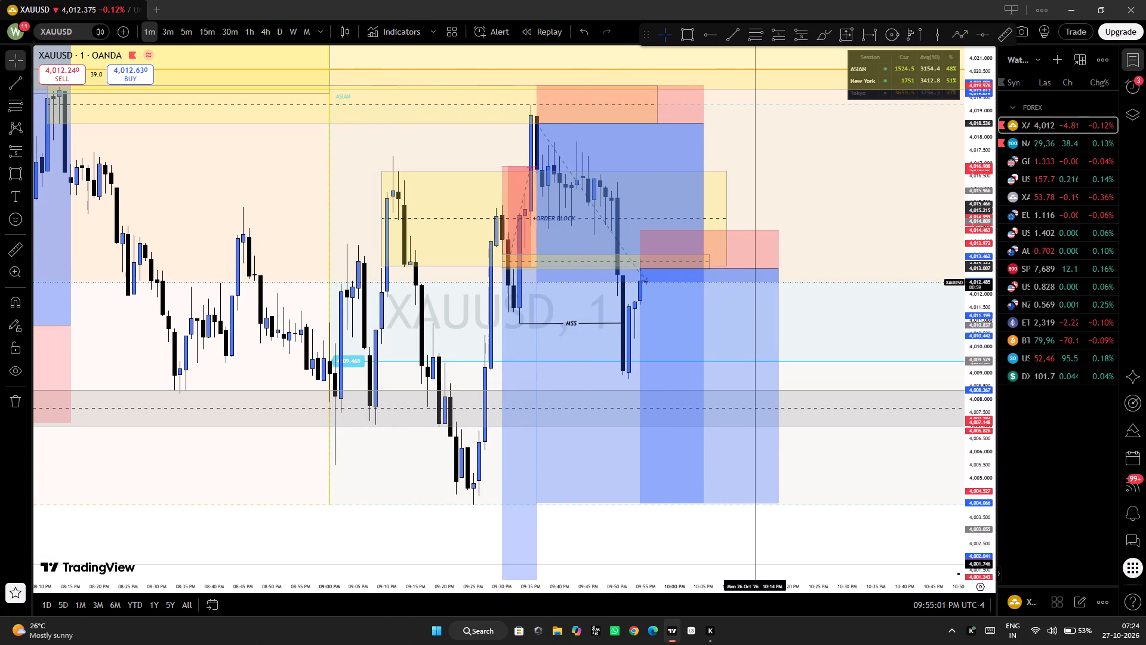
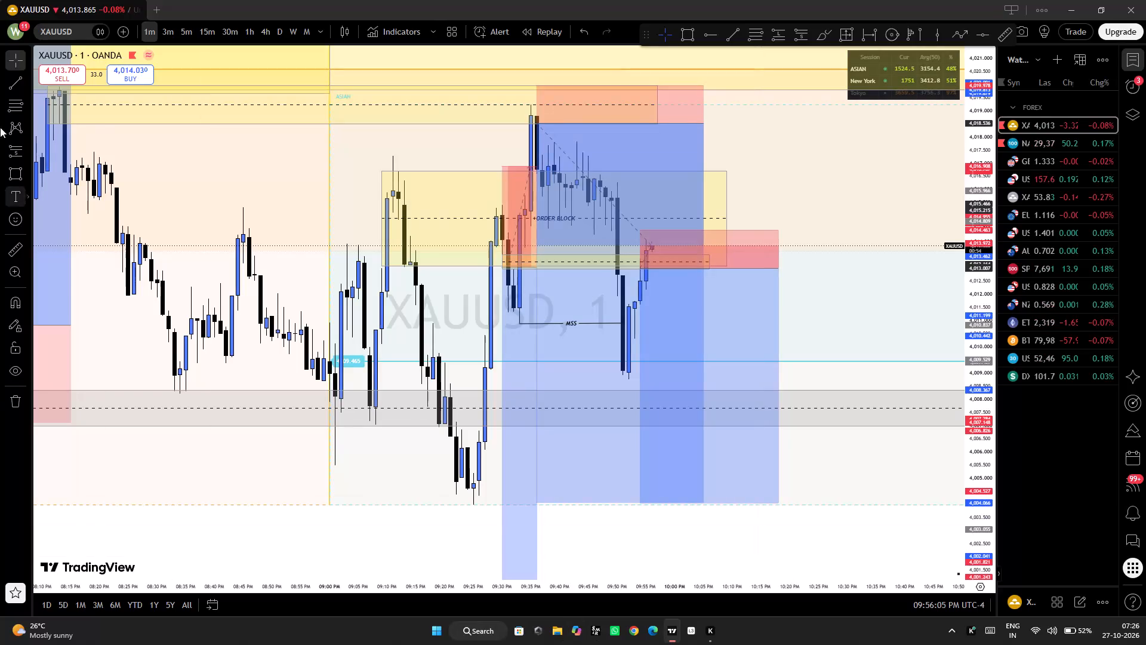
Draw a date and price range over the recent drop and retracement, from 09:49 PM at about 4,011.98 to 10:06 PM at about 4,016.28.
left_click(11, 167)
left_click(6, 168)
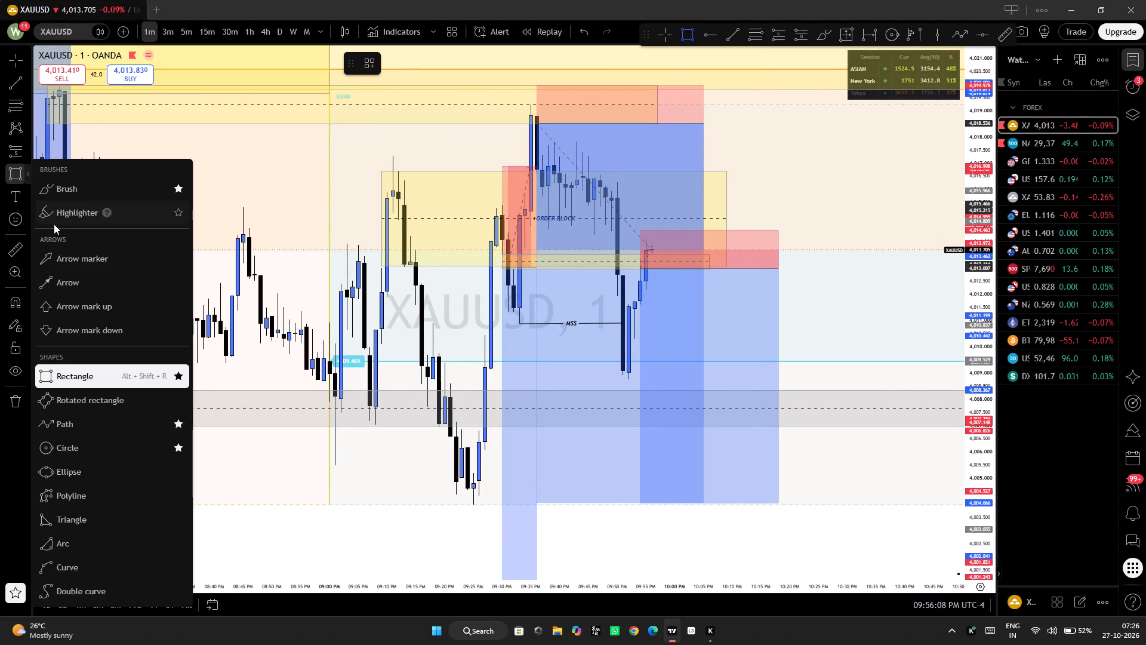
left_click(843, 32)
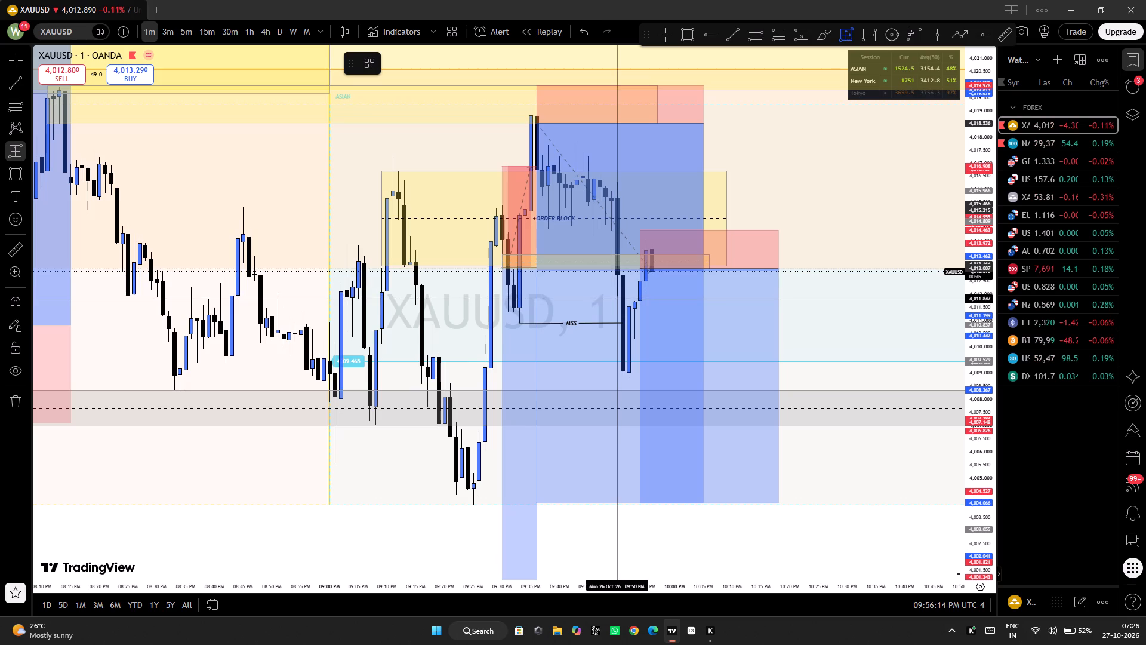
left_click(611, 295)
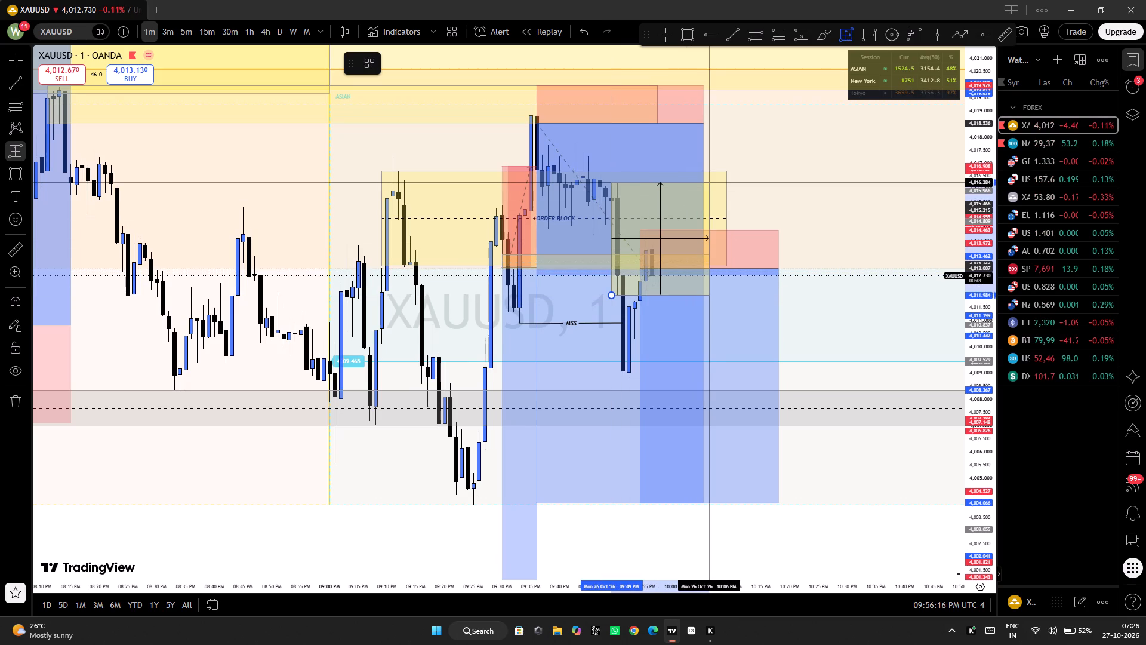
left_click(709, 182)
left_click(793, 532)
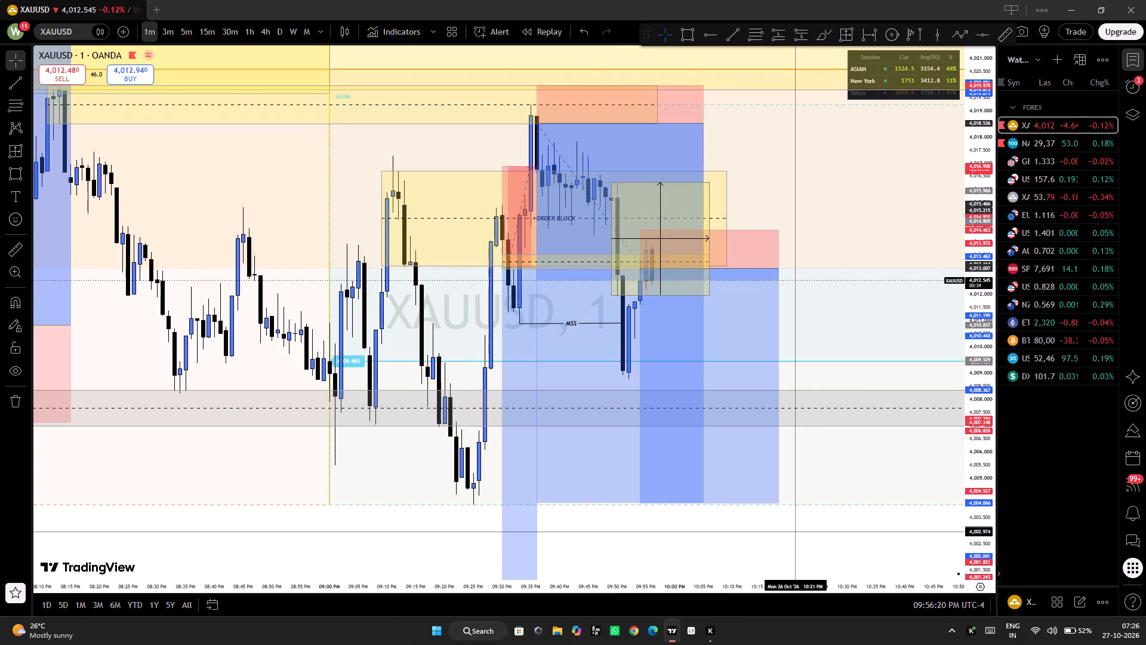
Move the date and price range's starting corner to 09:48 PM at about 4,011.9.
left_click(612, 294)
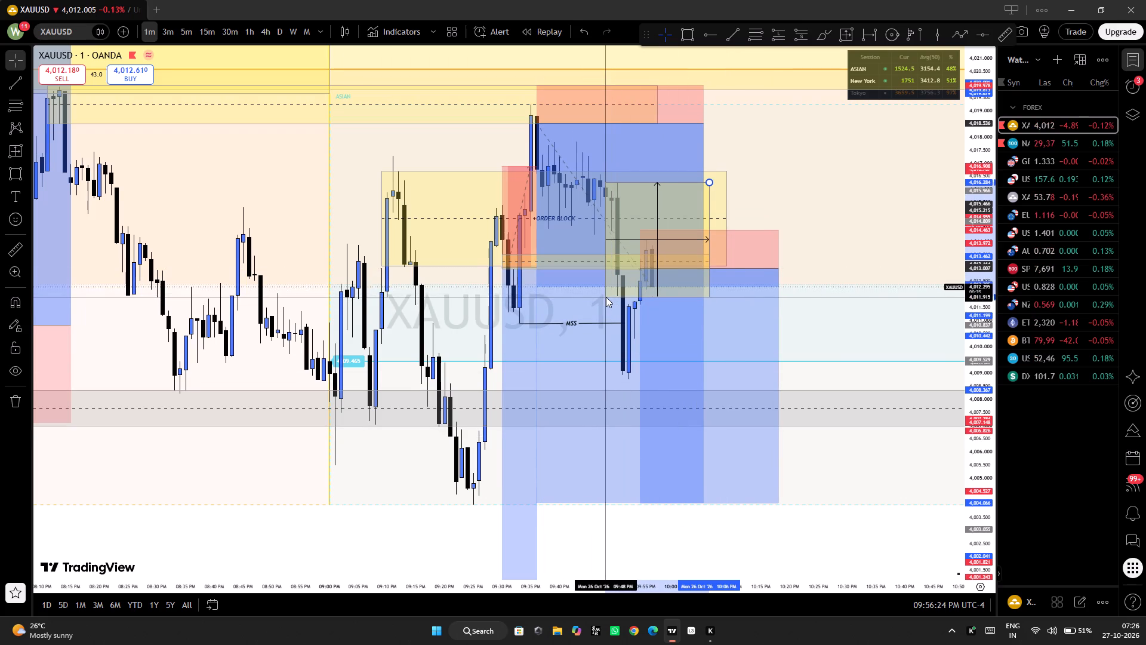
left_click(846, 556)
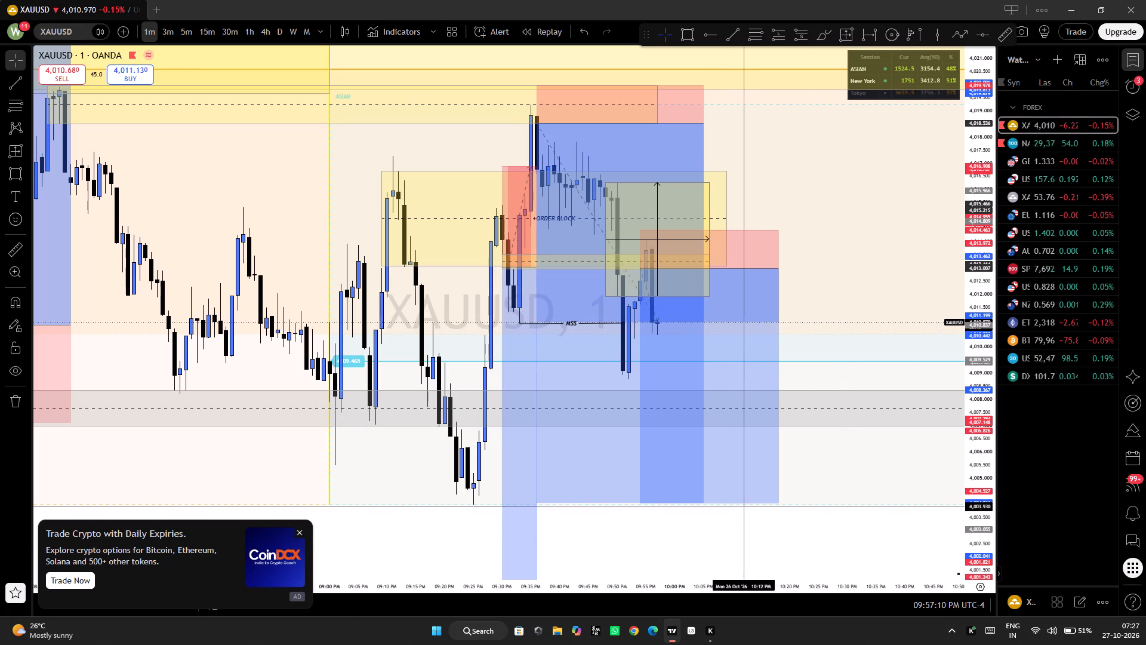
left_click(848, 548)
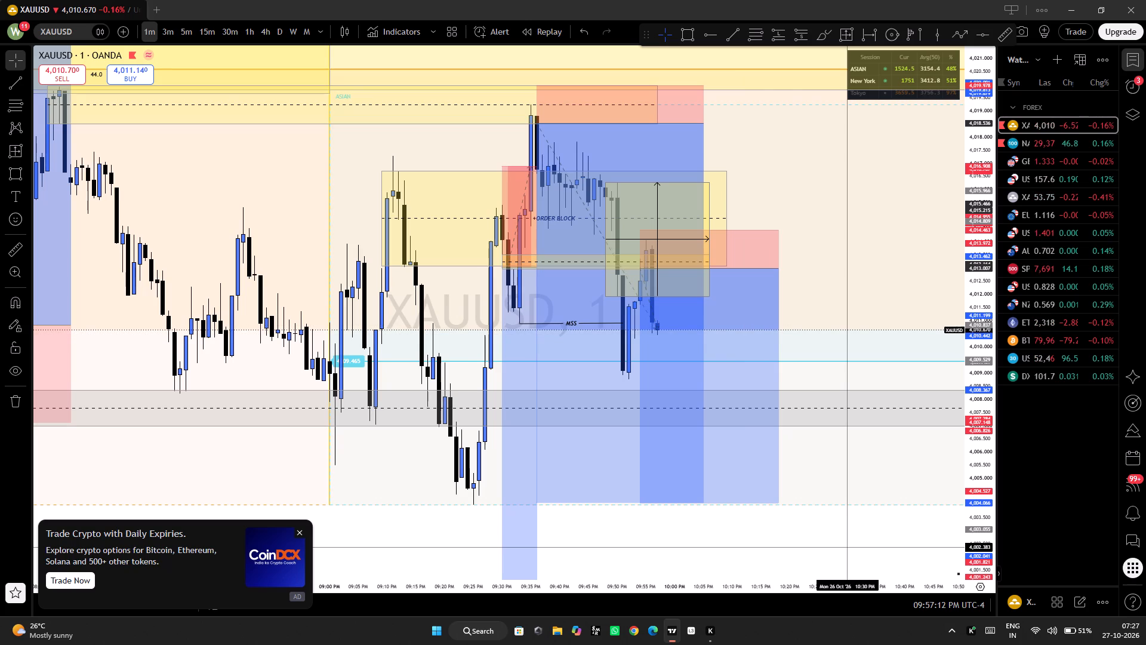
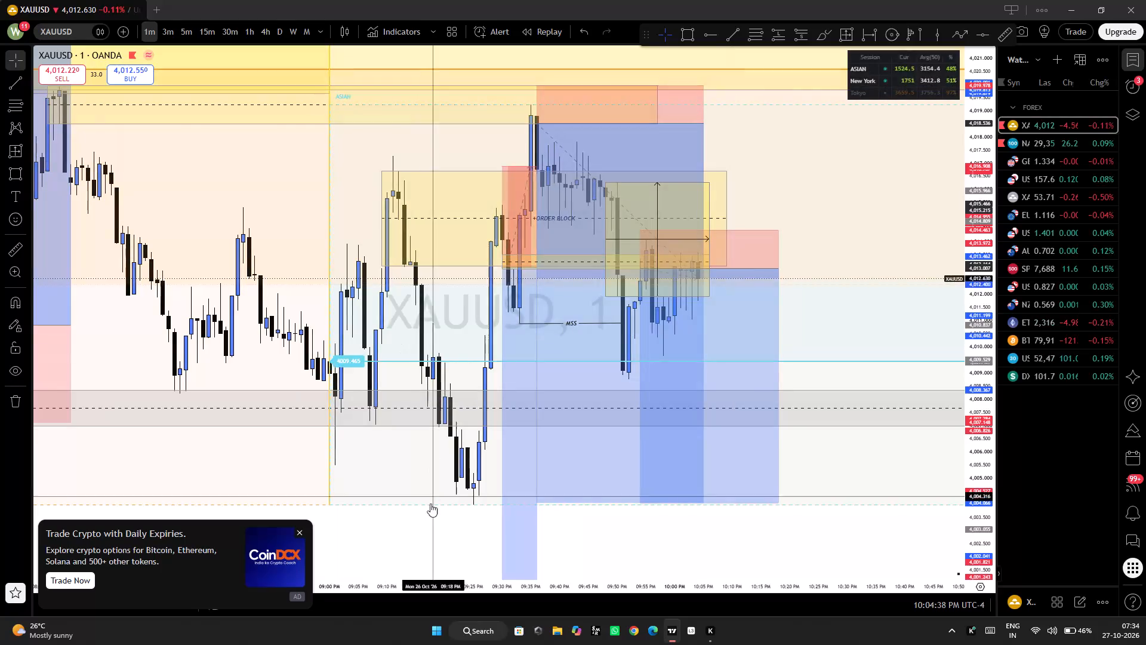
Dismiss the crypto daily expiries advertisement covering the lower part of the XAUUSD chart.
left_click(300, 532)
left_click(781, 537)
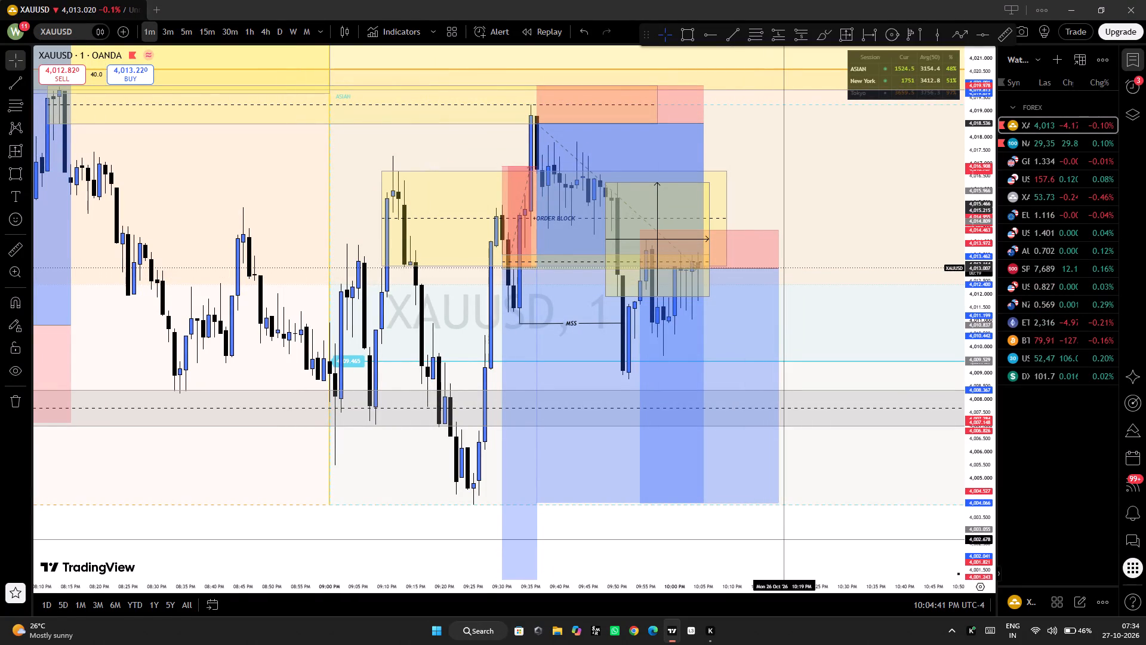
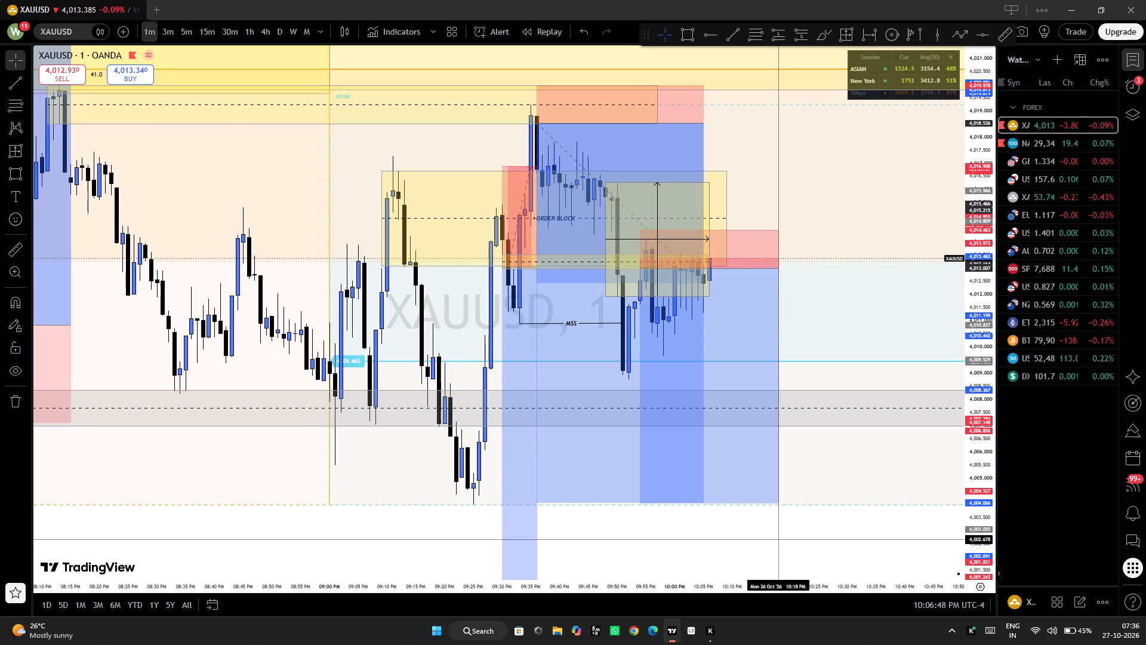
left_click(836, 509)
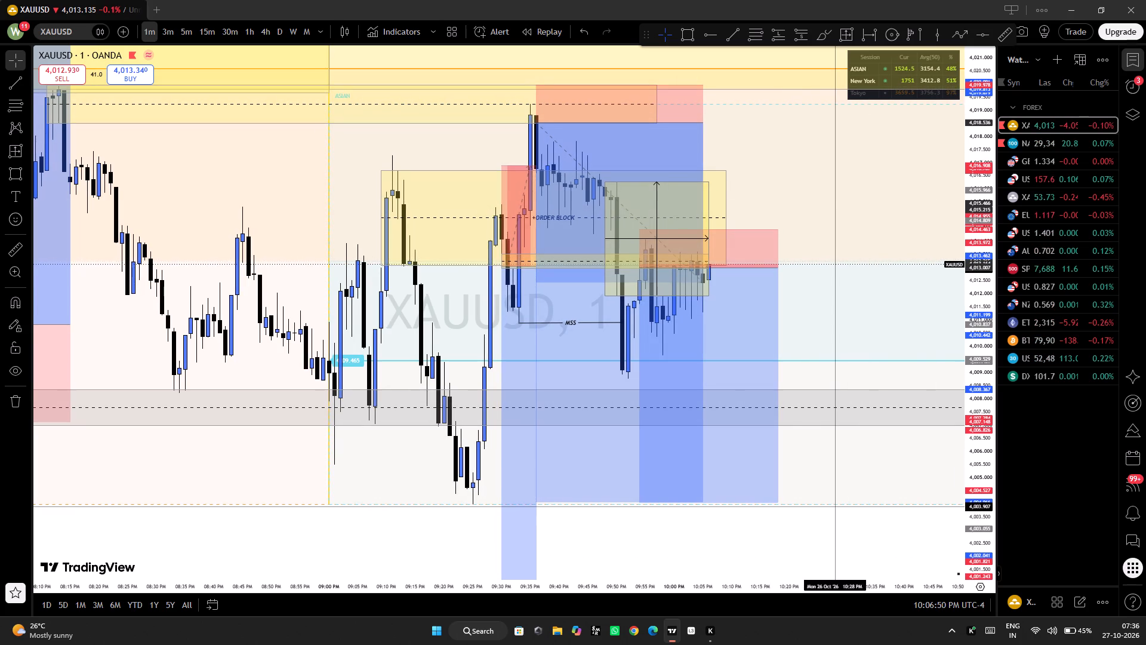
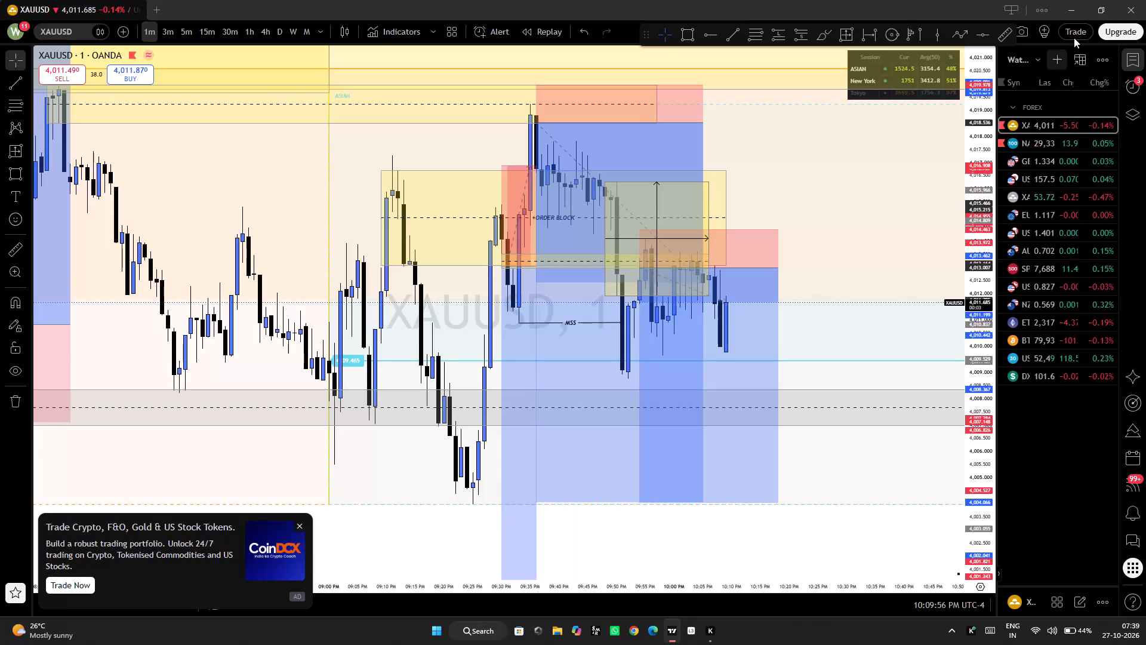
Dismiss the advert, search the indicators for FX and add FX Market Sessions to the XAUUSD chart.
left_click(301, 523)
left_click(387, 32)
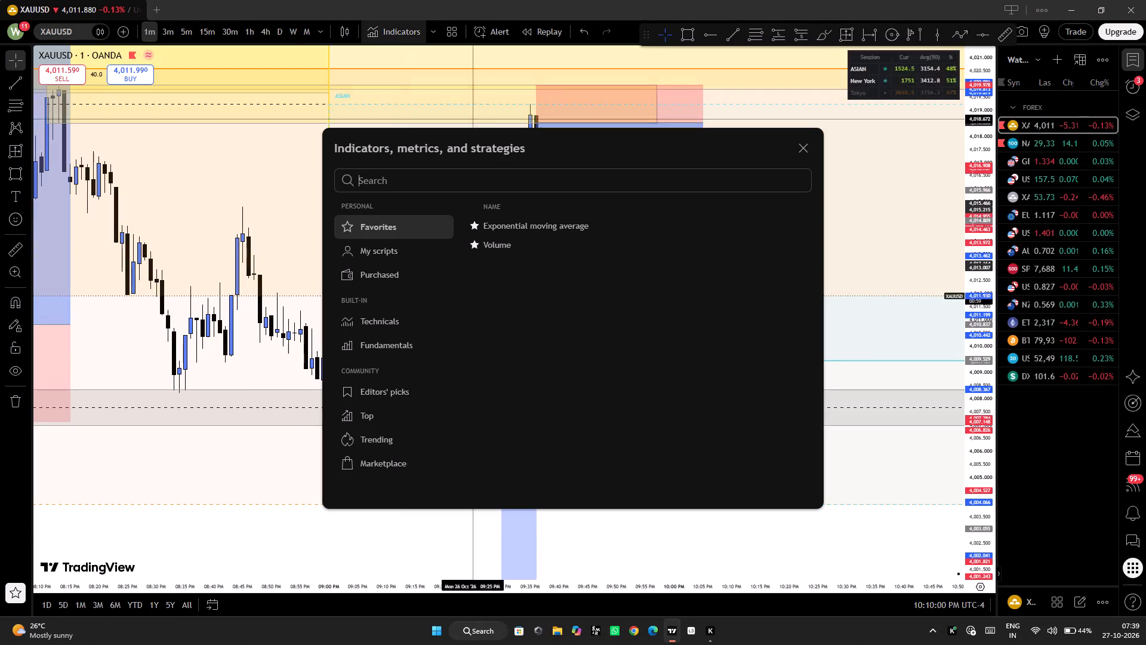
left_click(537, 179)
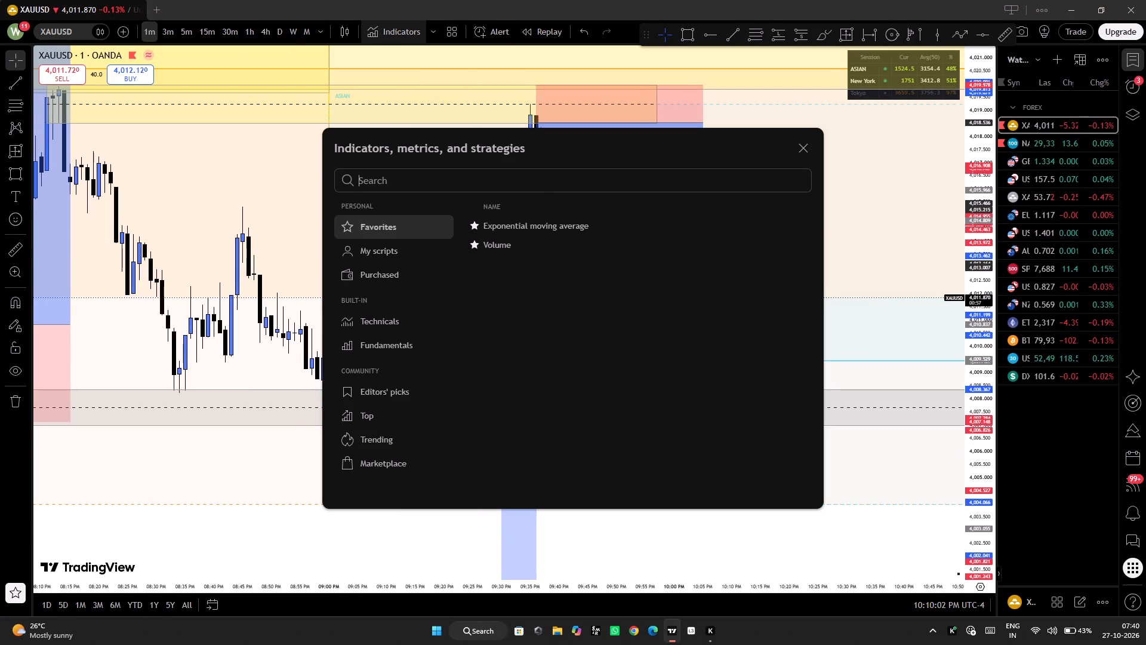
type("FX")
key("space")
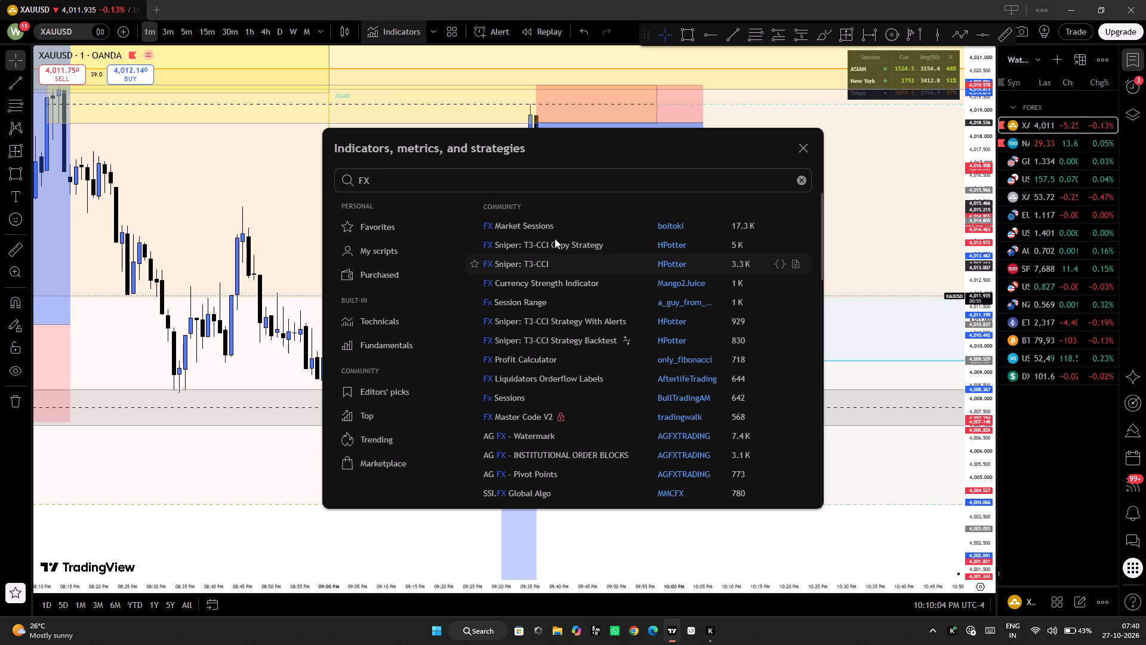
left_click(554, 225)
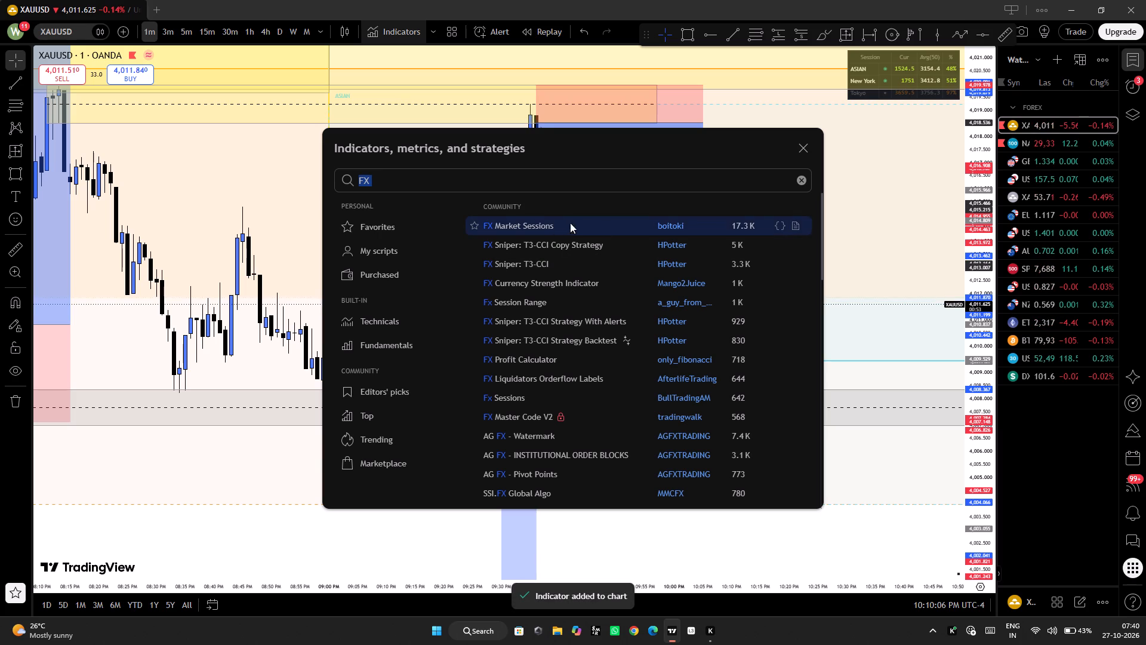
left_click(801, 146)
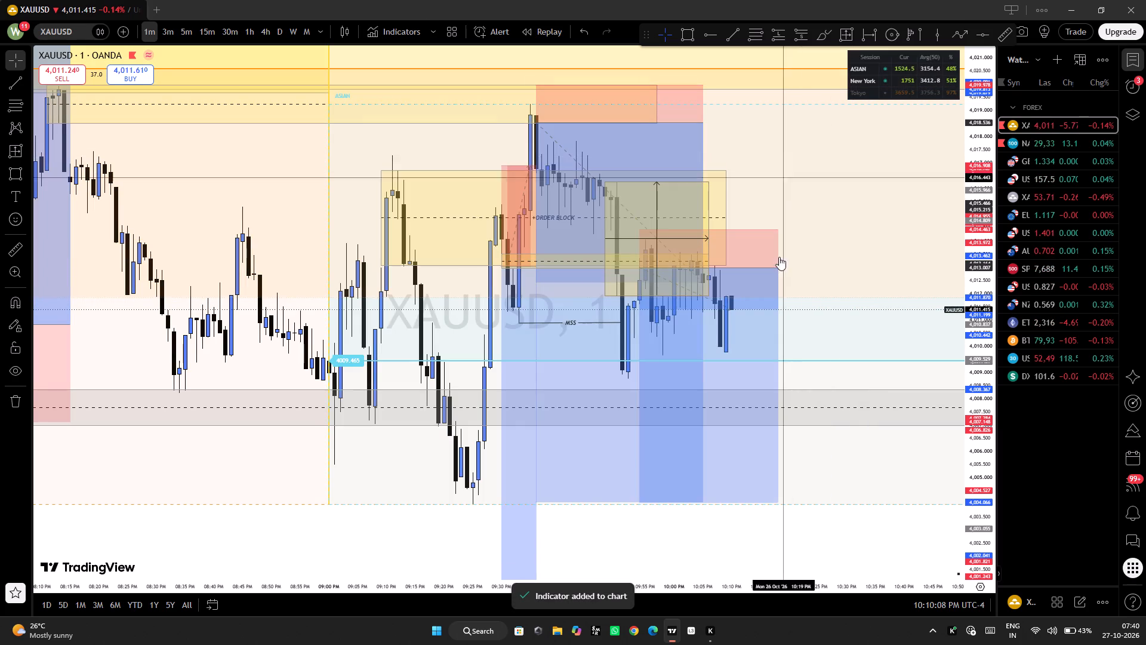
Examine the session boxes and session statistics table across the current and earlier XAUUSD price action.
scroll(792, 406, "down", 2)
left_click_drag(917, 60, 908, 107)
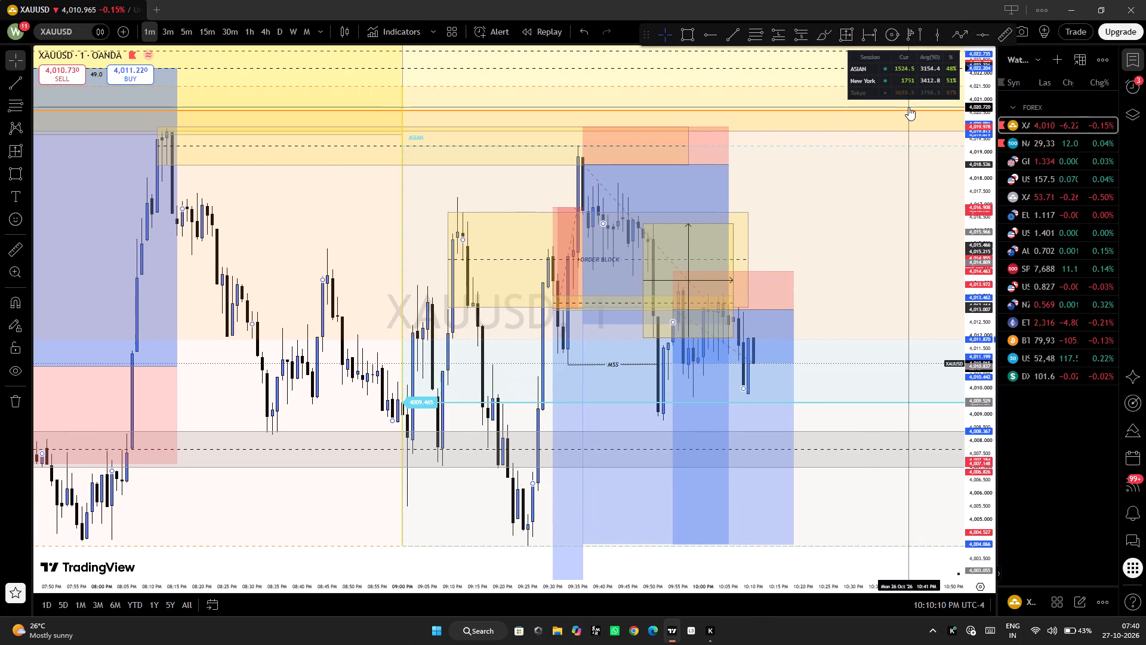
left_click(908, 79)
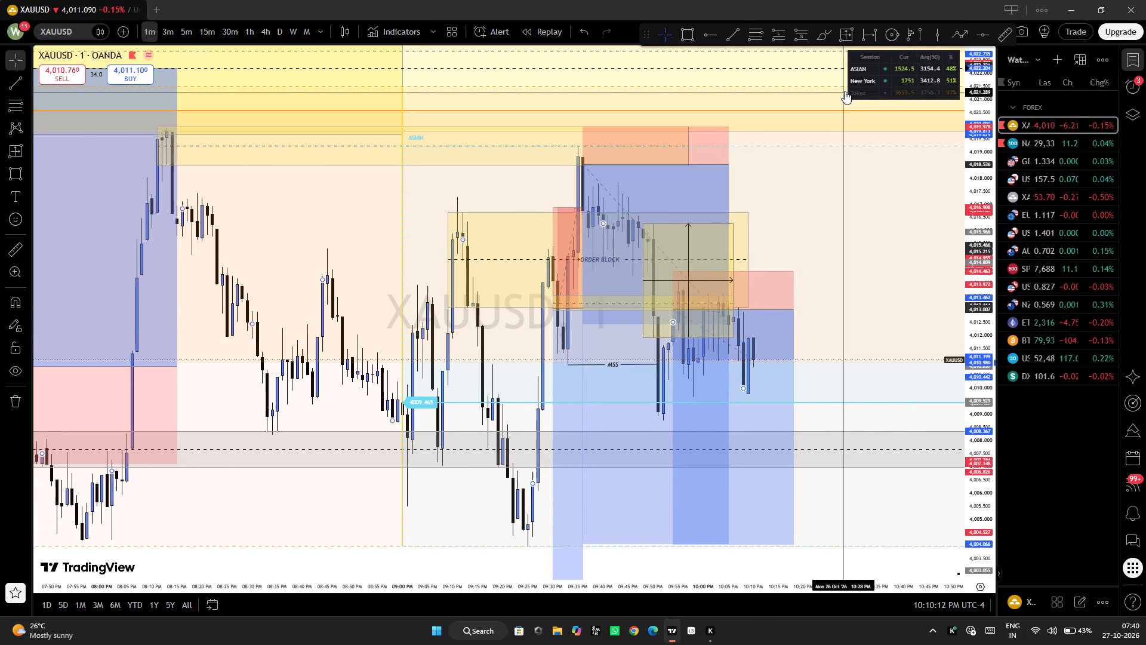
left_click(848, 96)
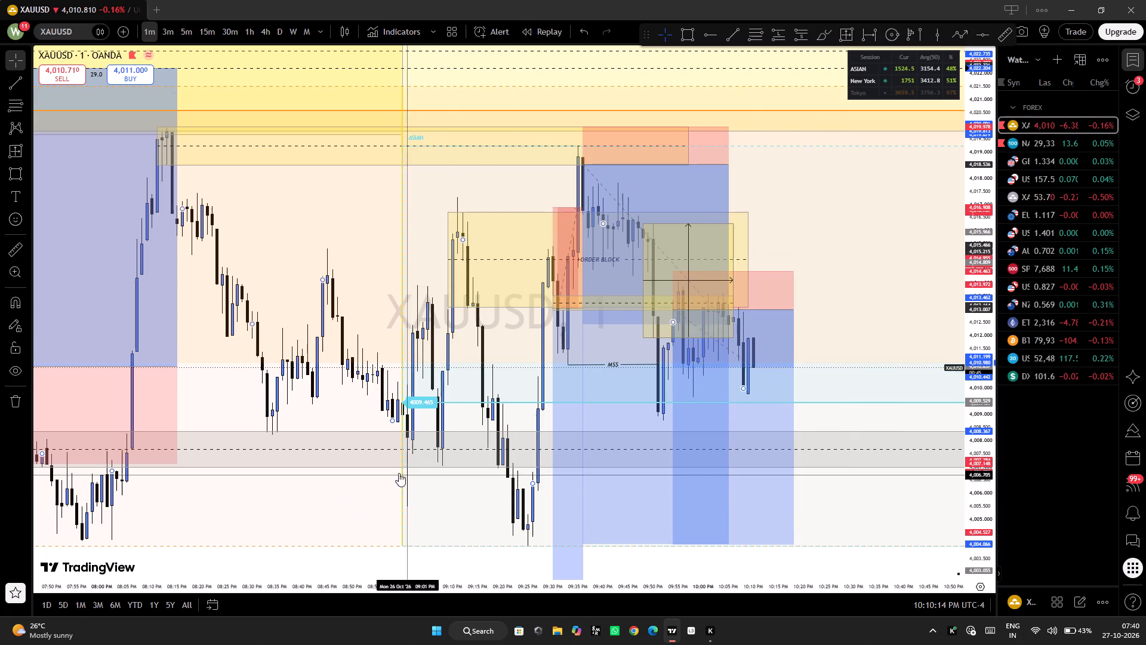
left_click_drag(338, 499, 529, 434)
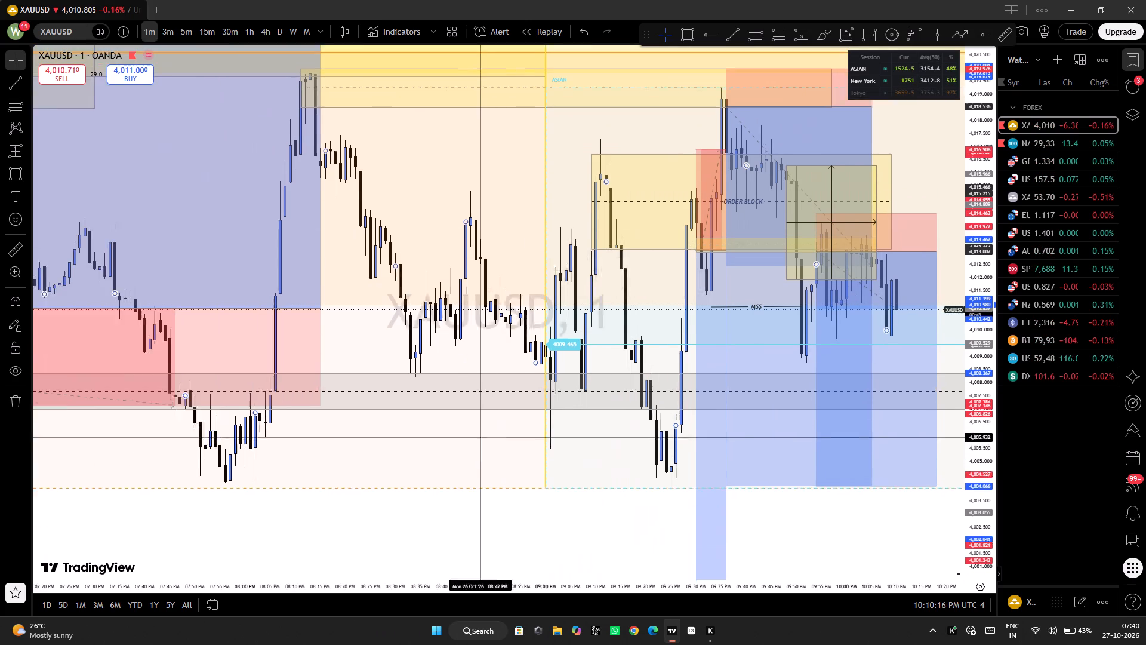
left_click_drag(529, 434, 586, 506)
scroll(584, 500, "down", 12)
scroll(676, 441, "down", 6)
scroll(246, 420, "down", 2)
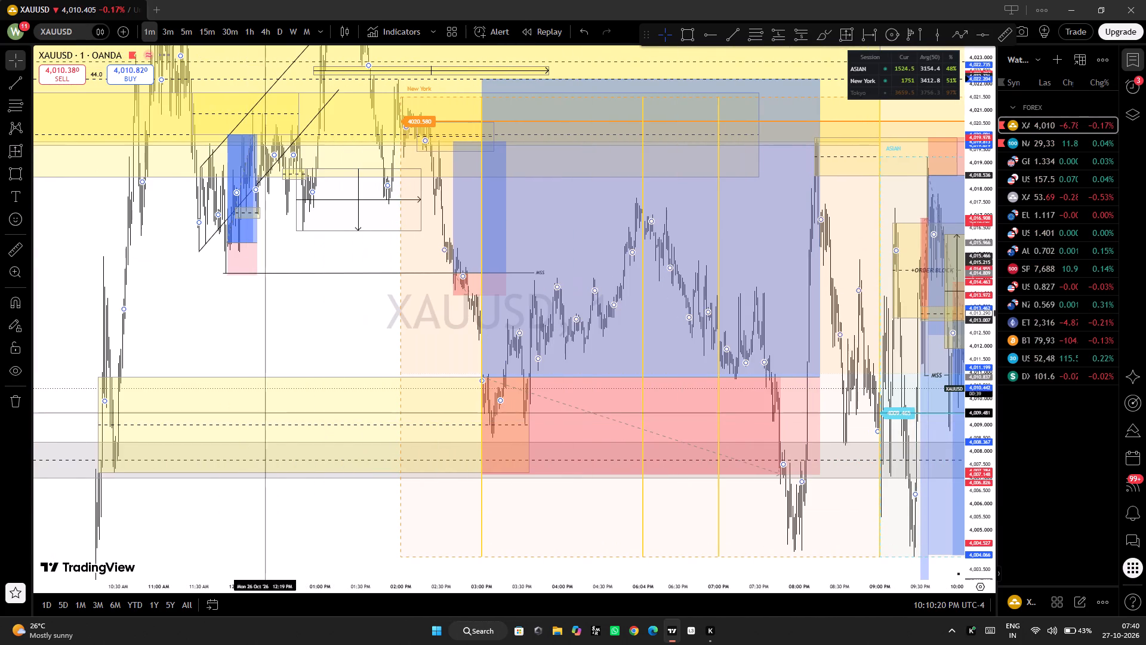
left_click_drag(334, 341, 317, 439)
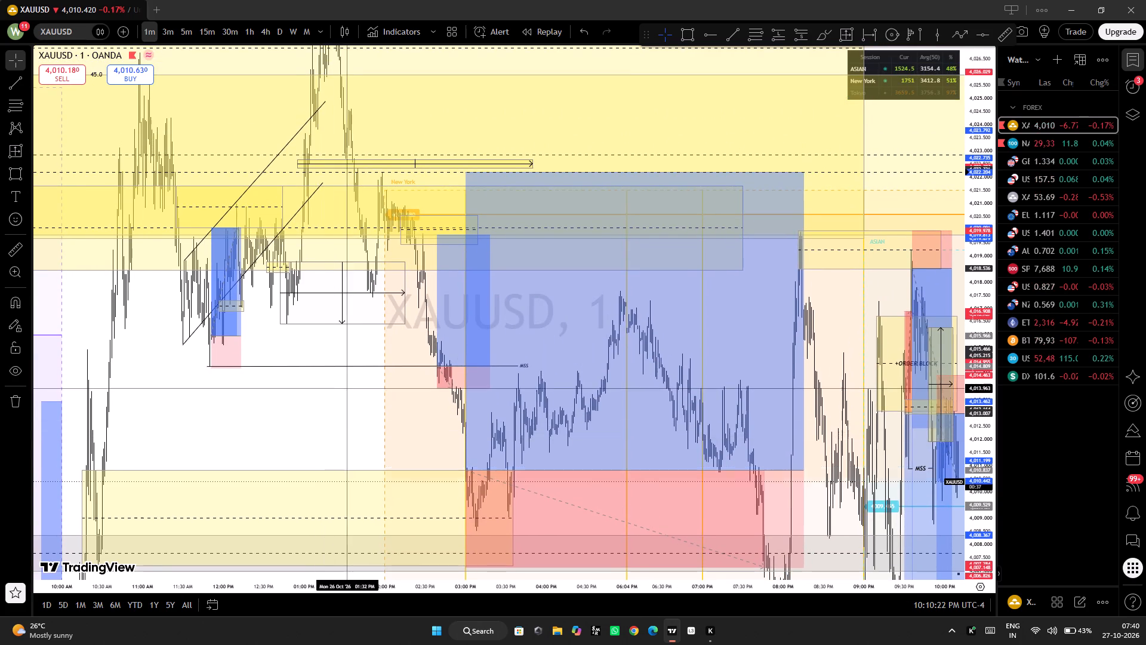
scroll(351, 388, "up", 5)
left_click_drag(109, 429, 158, 356)
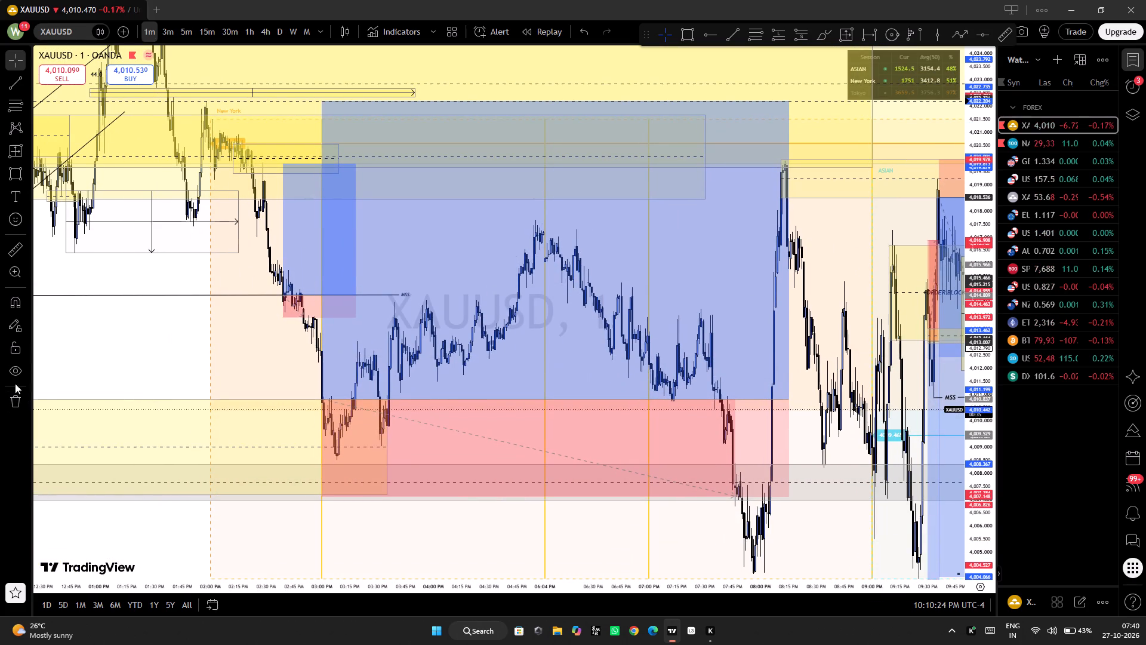
Remove all indicators from the chart while keeping the drawings.
left_click(27, 369)
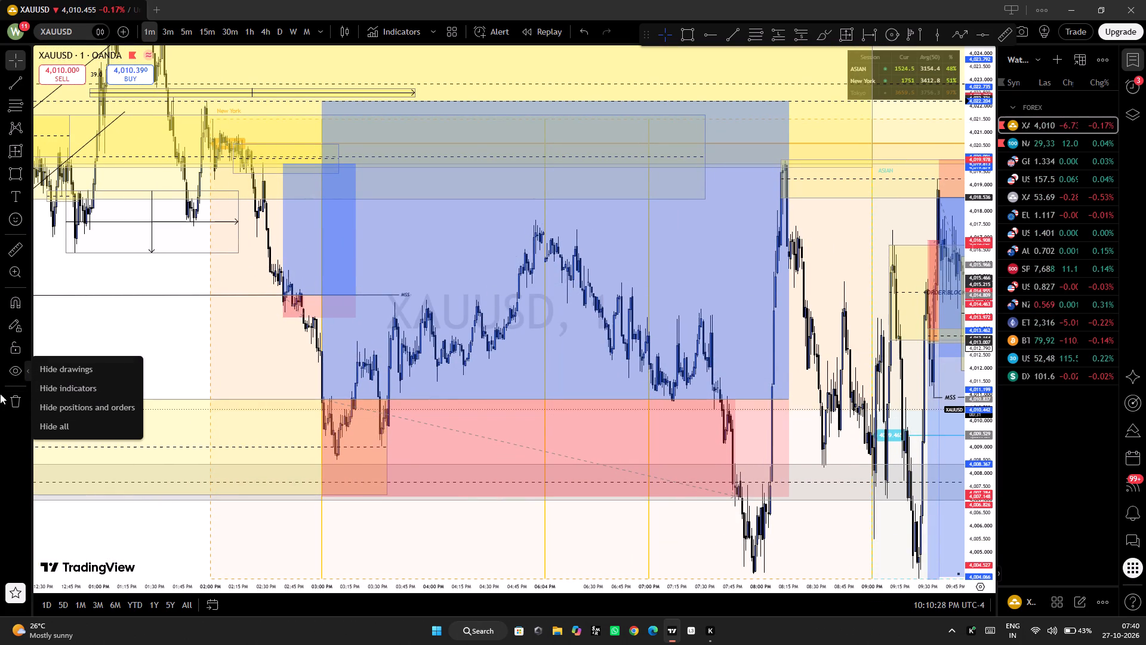
left_click(26, 403)
left_click(77, 416)
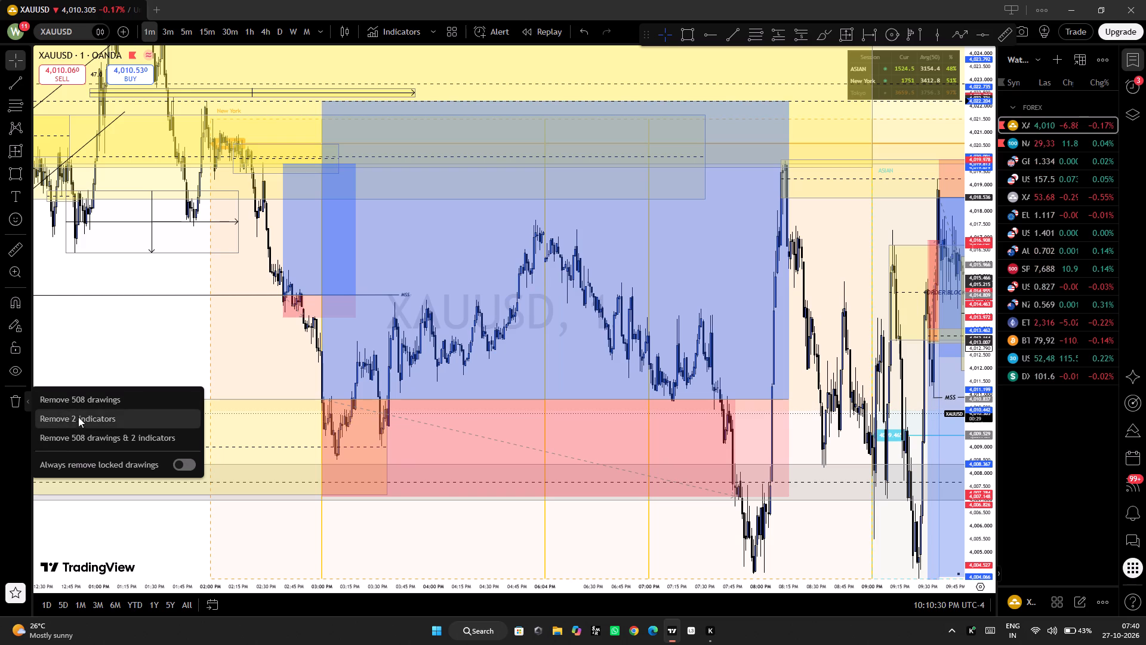
Add the FX Market Sessions indicator to the cleared XAUUSD chart.
left_click_drag(833, 540, 619, 536)
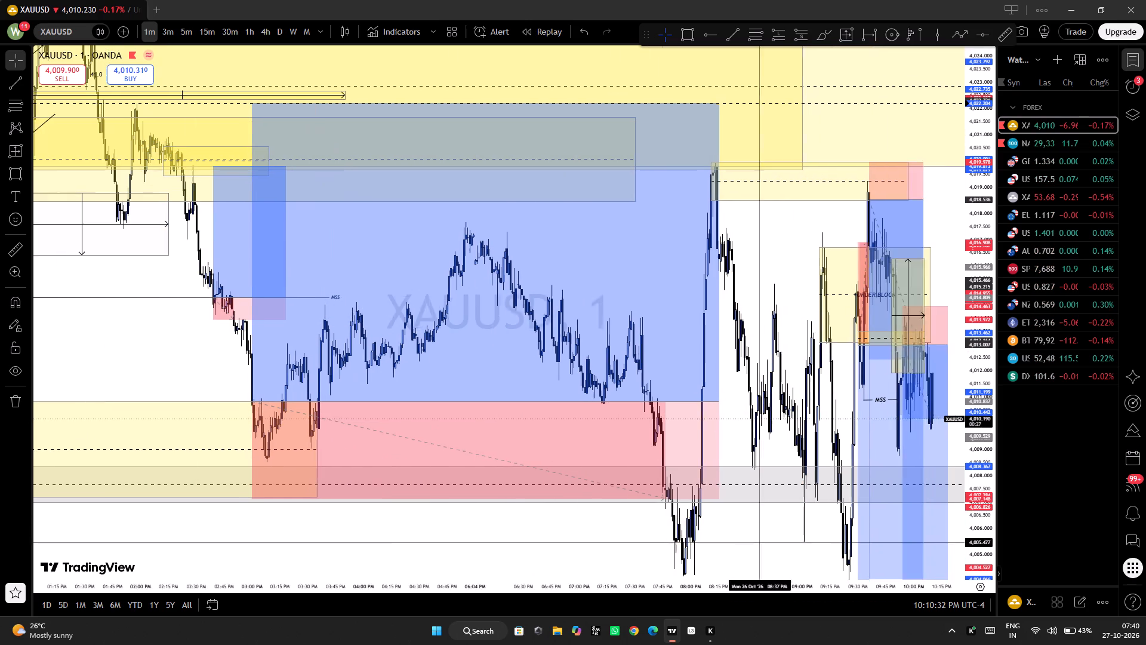
left_click_drag(619, 536, 618, 536)
scroll(690, 515, "up", 6)
scroll(743, 517, "up", 7)
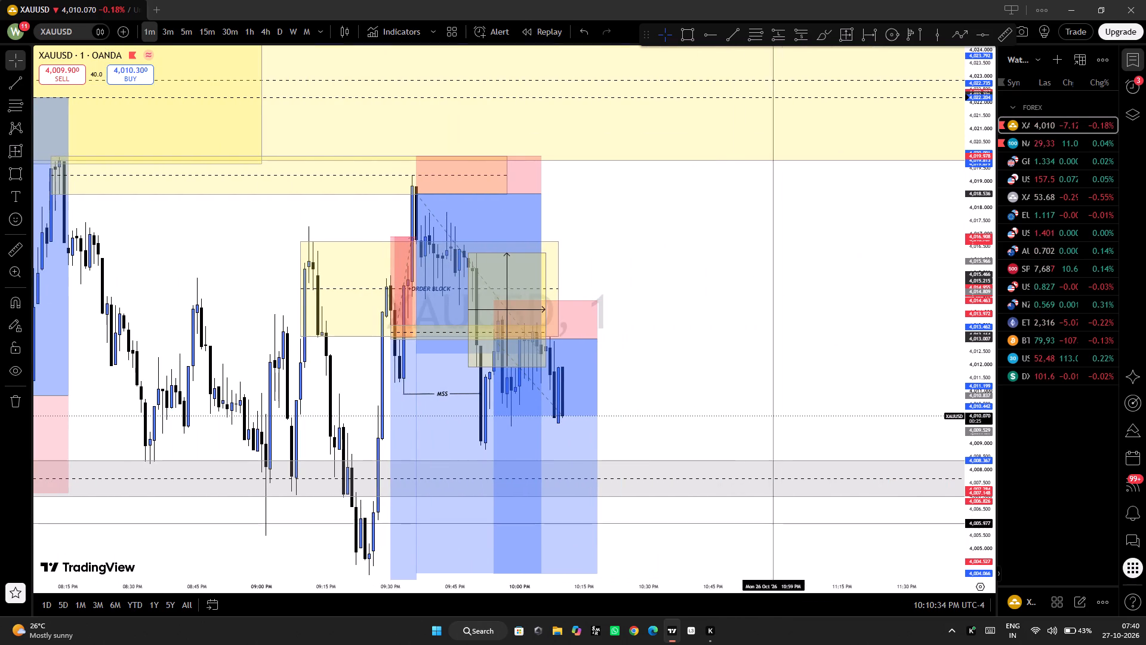
left_click_drag(724, 539, 776, 515)
left_click(391, 29)
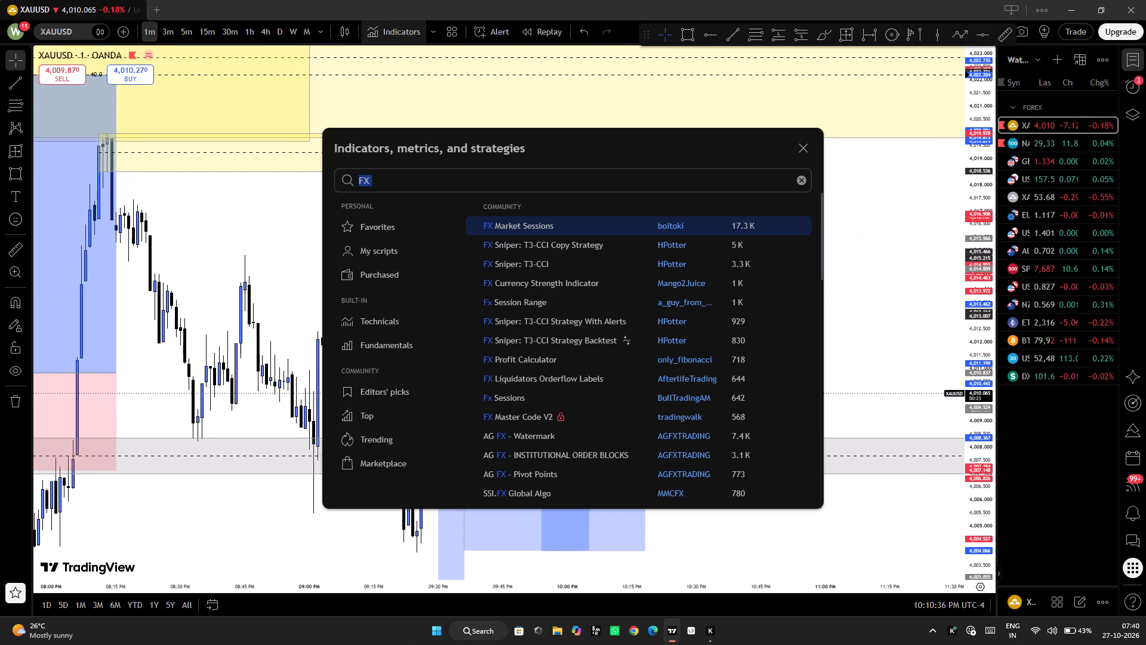
left_click(527, 226)
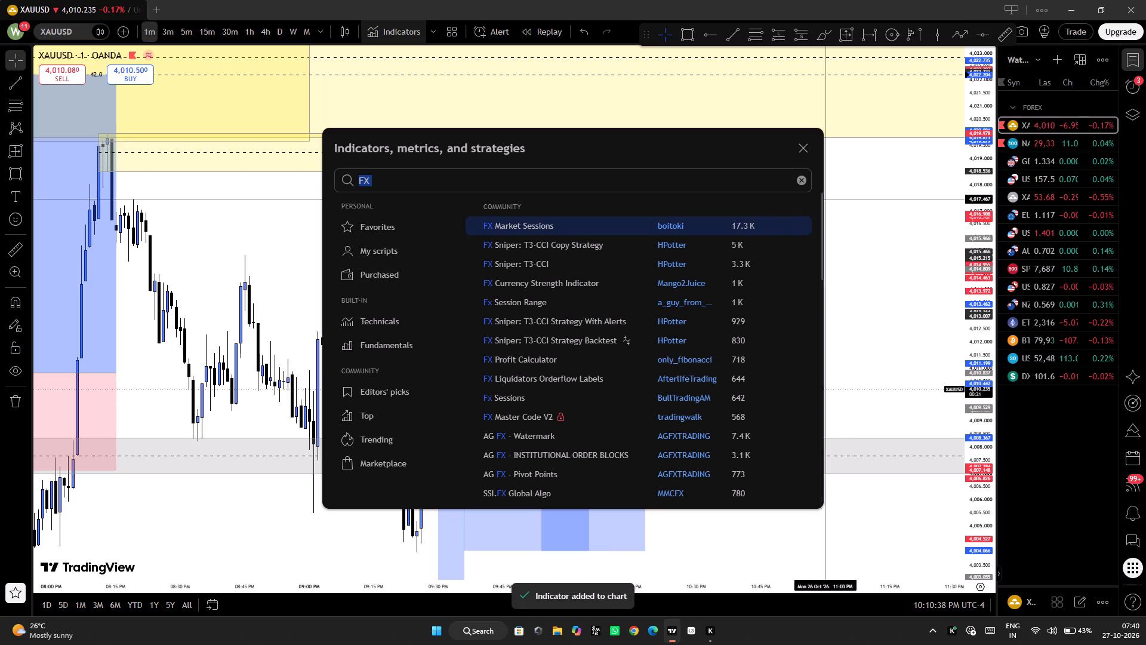
left_click(800, 147)
Review the XAUUSD 1-minute chart across earlier sessions and around the open short position, adjusting the price scale for readability.
scroll(737, 305, "down", 5)
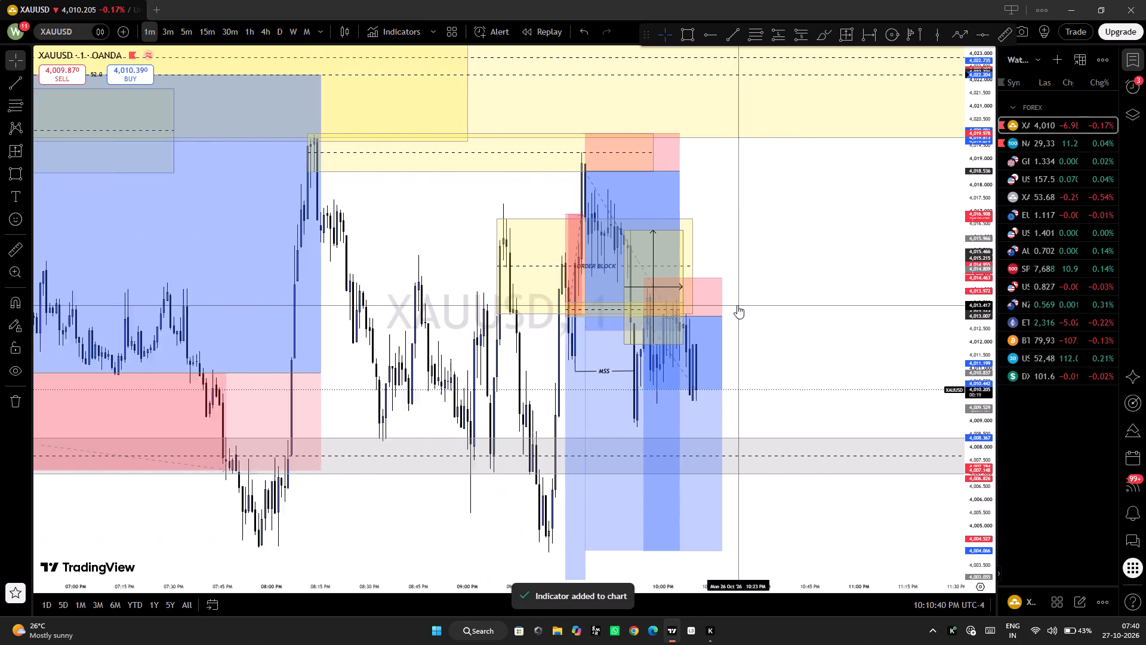
scroll(738, 305, "down", 5)
scroll(803, 302, "down", 6)
scroll(698, 429, "down", 6)
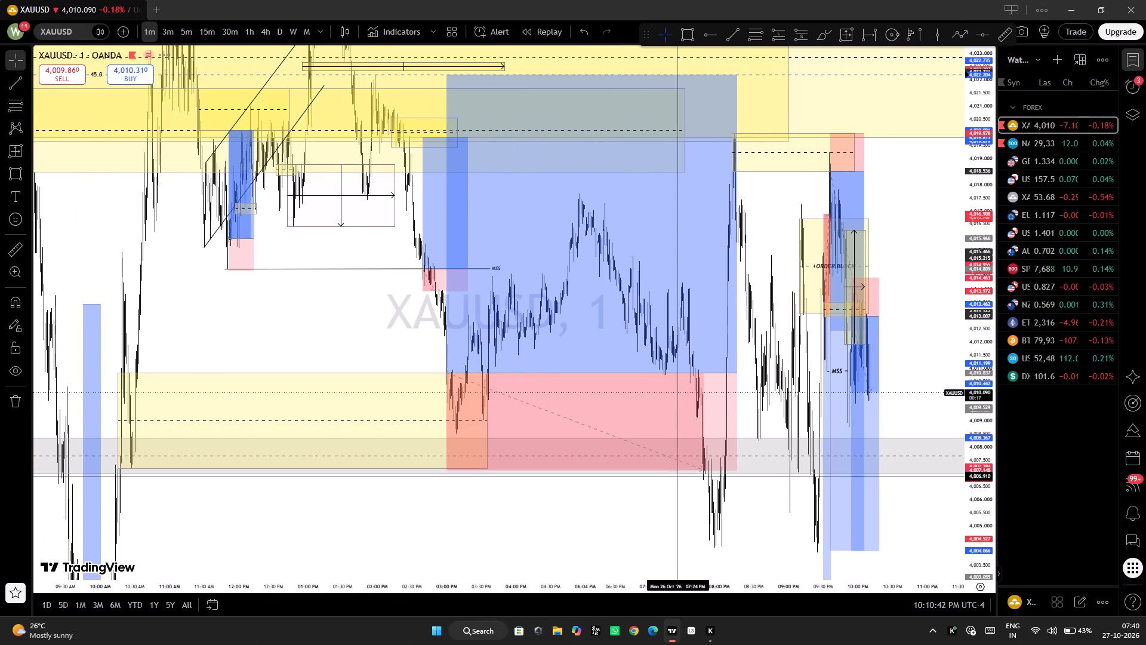
scroll(715, 511, "up", 7)
scroll(731, 474, "up", 20)
scroll(731, 474, "up", 1)
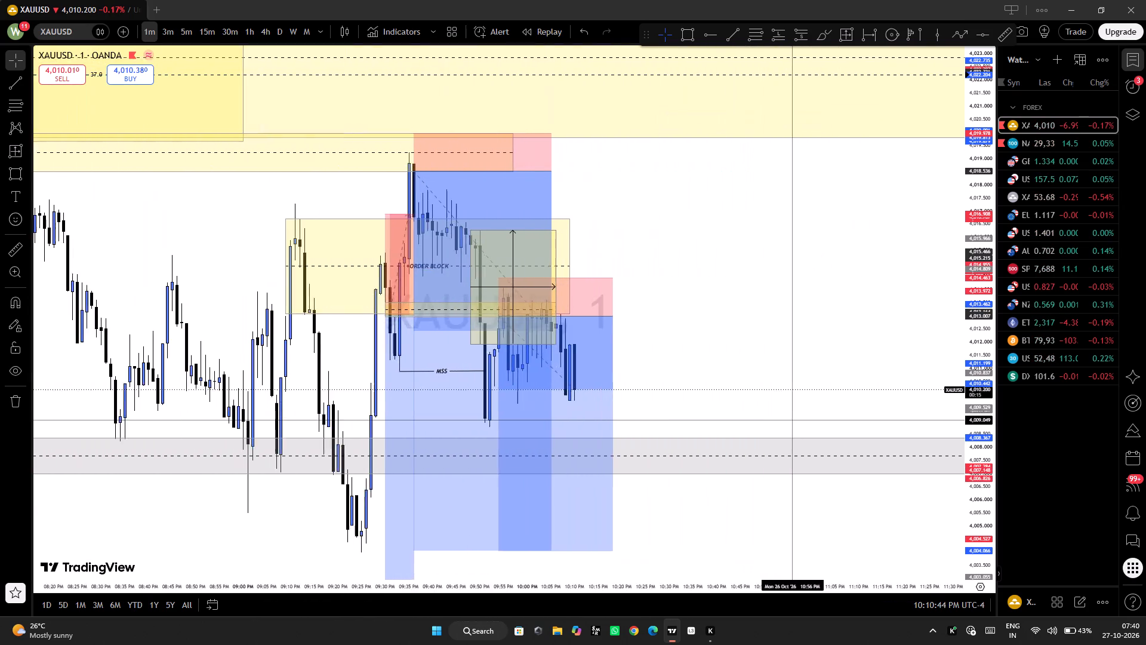
scroll(793, 420, "up", 6)
left_click_drag(678, 400, 923, 299)
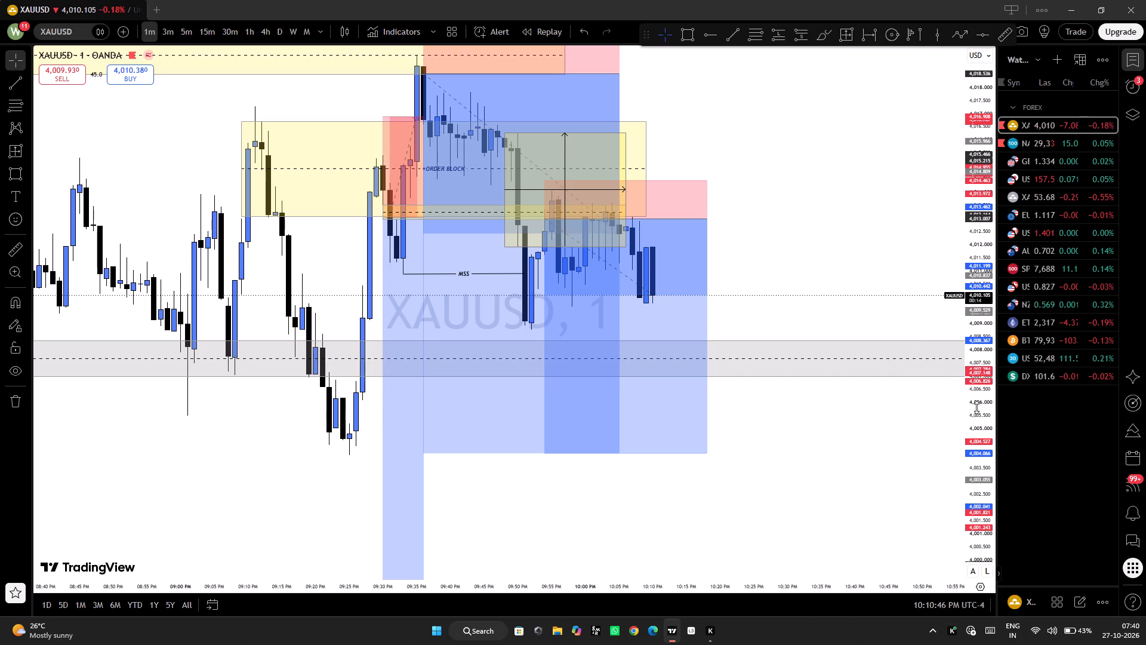
left_click_drag(976, 407, 985, 351)
left_click_drag(881, 264, 881, 331)
scroll(869, 348, "down", 4)
left_click_drag(980, 245, 968, 320)
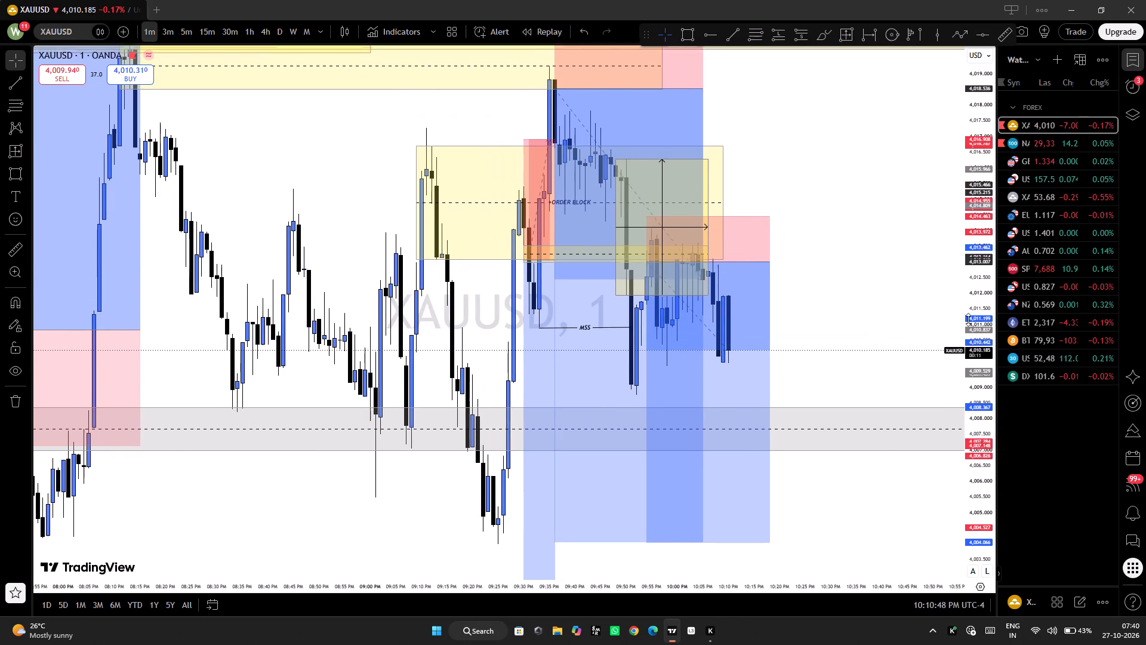
left_click_drag(968, 320, 944, 348)
left_click_drag(902, 337, 870, 339)
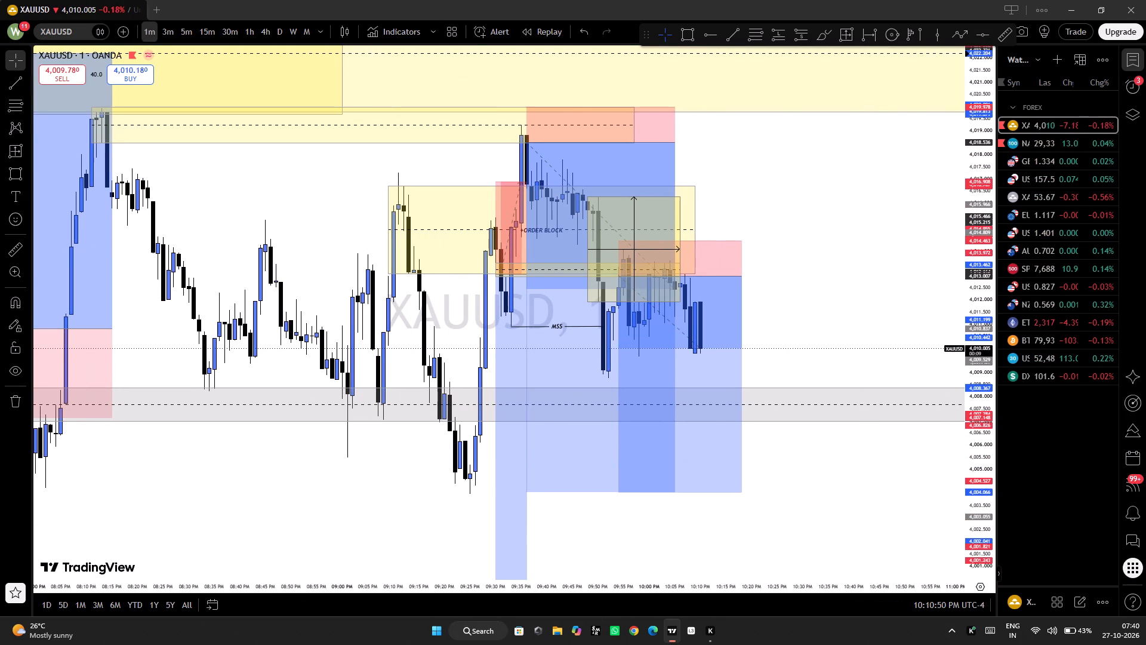
Put the computer to sleep.
left_click(438, 627)
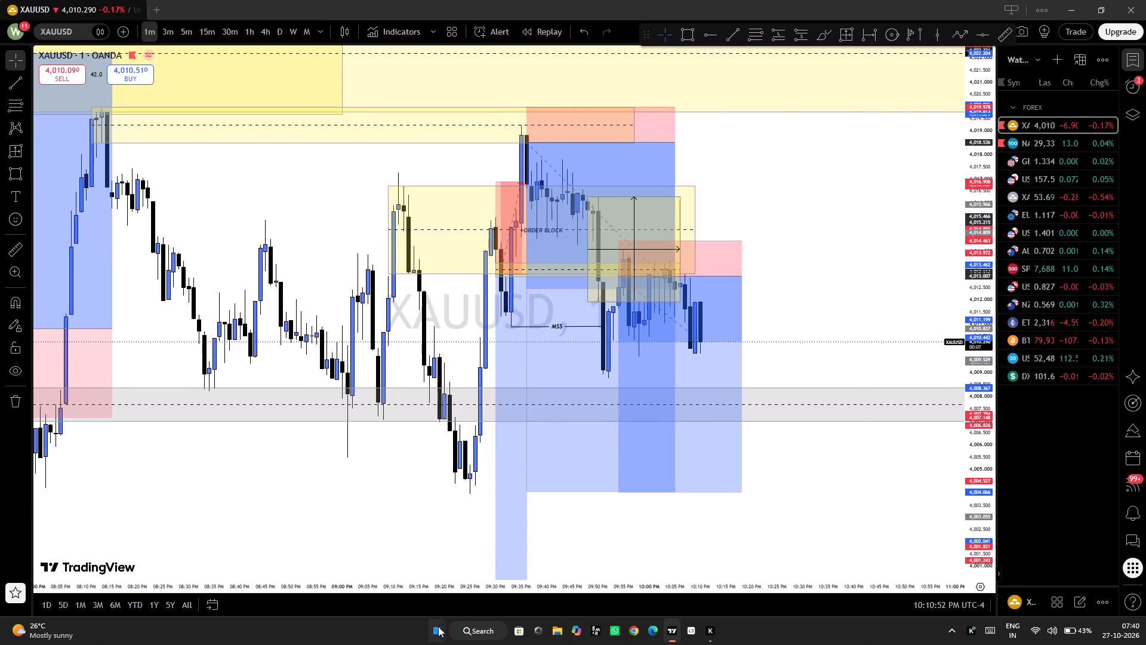
left_click(781, 592)
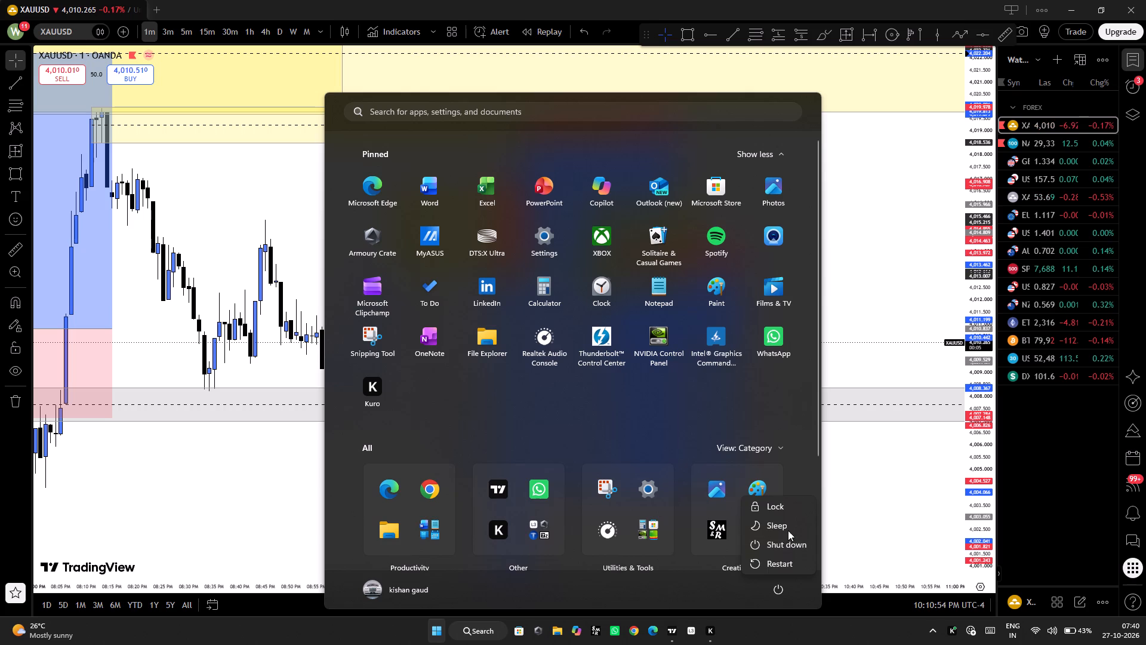
left_click(788, 527)
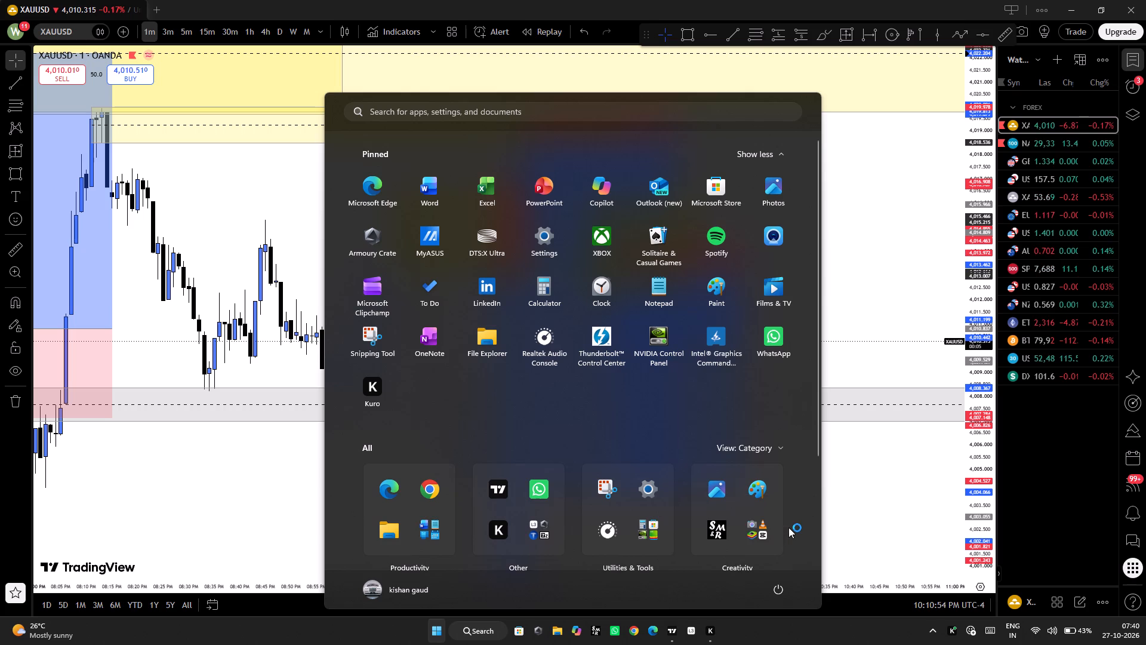
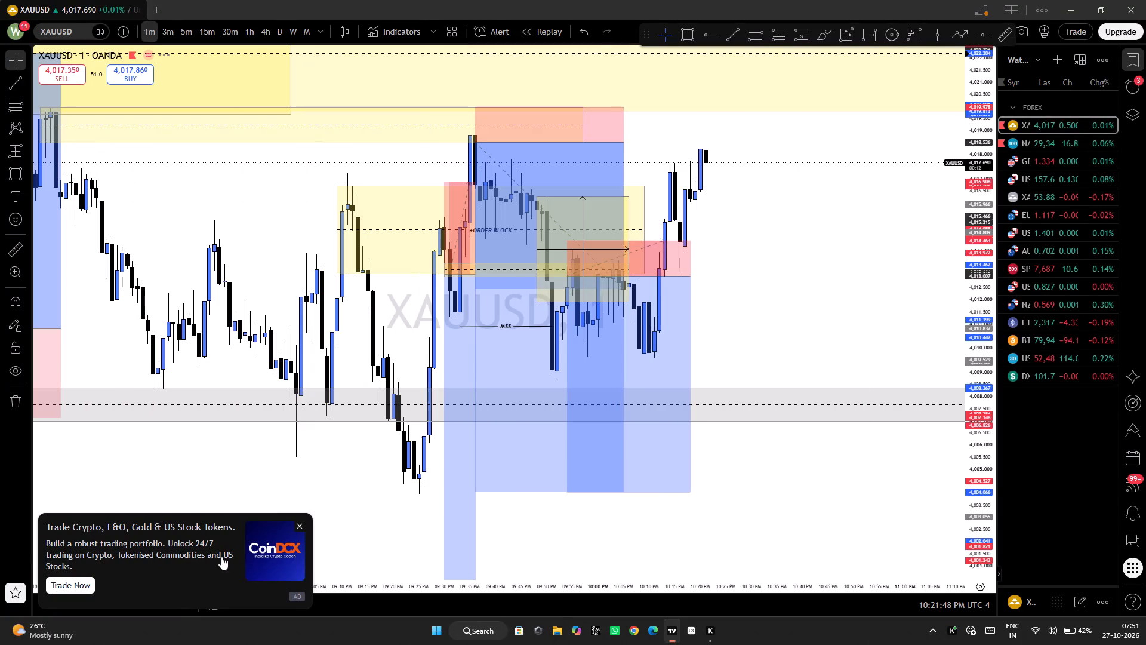
Extend the time span of the XAUUSD short position with the 4,018.536 entry to about 10:41 PM.
left_click(297, 526)
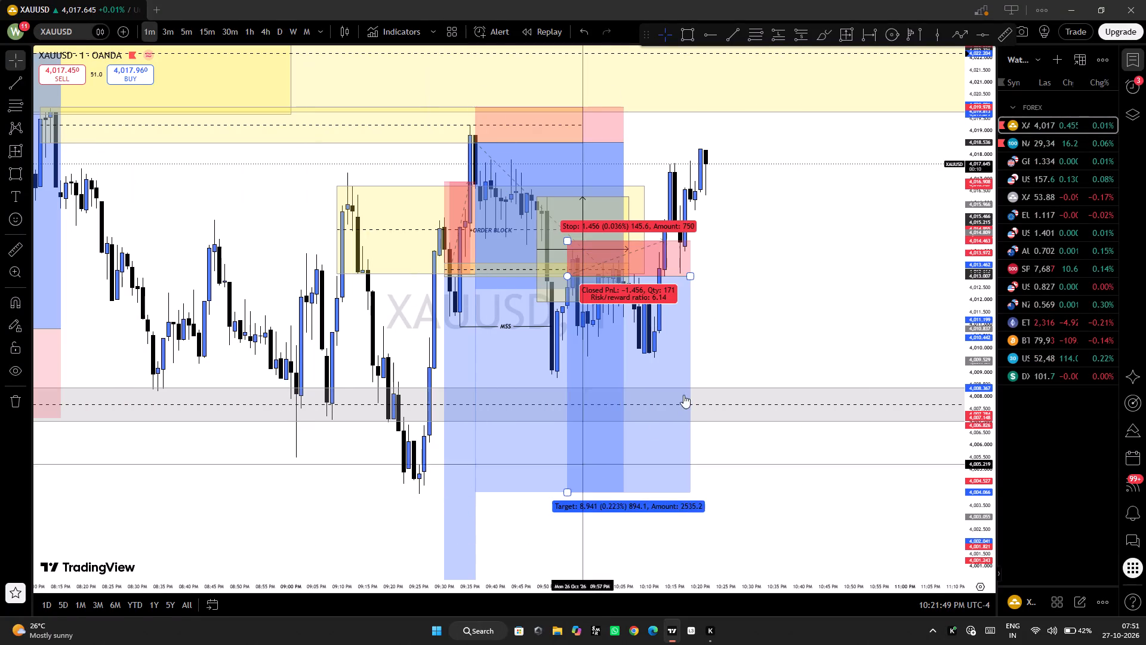
left_click_drag(761, 317, 742, 328)
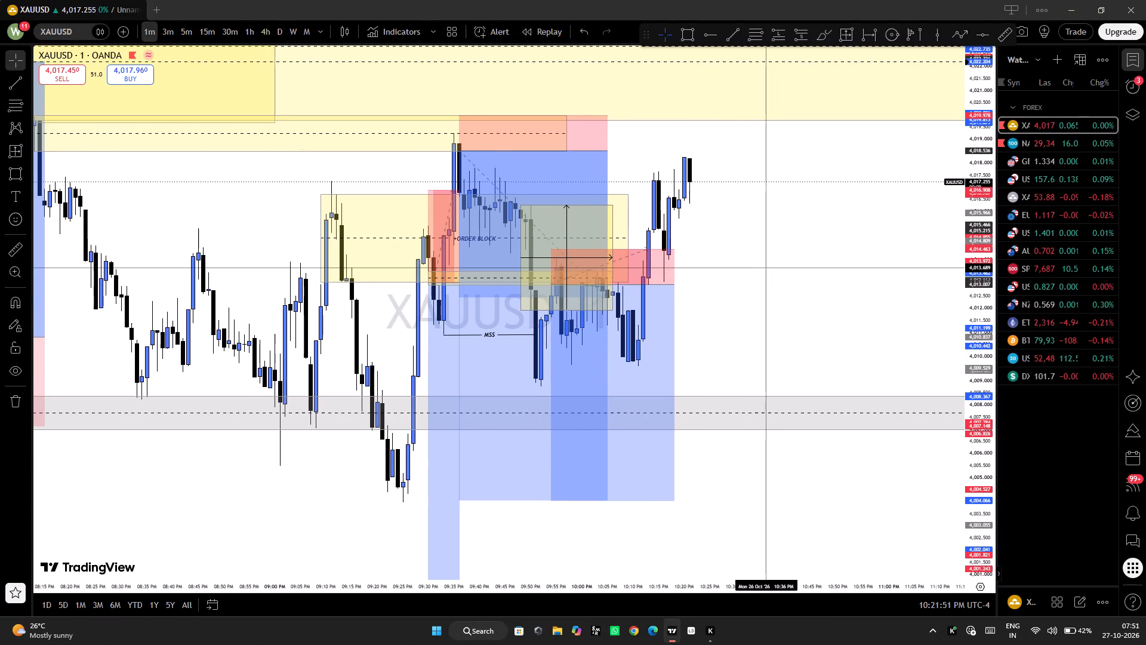
left_click(765, 268)
scroll(770, 291, "up", 1)
scroll(760, 297, "down", 4)
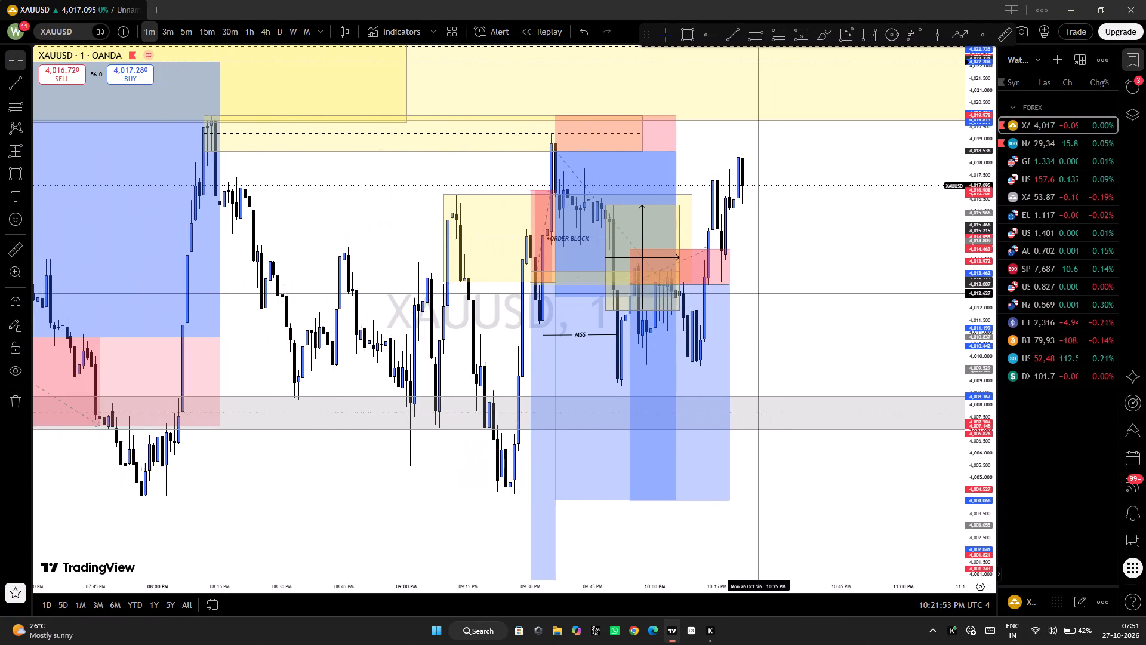
left_click_drag(677, 151, 794, 163)
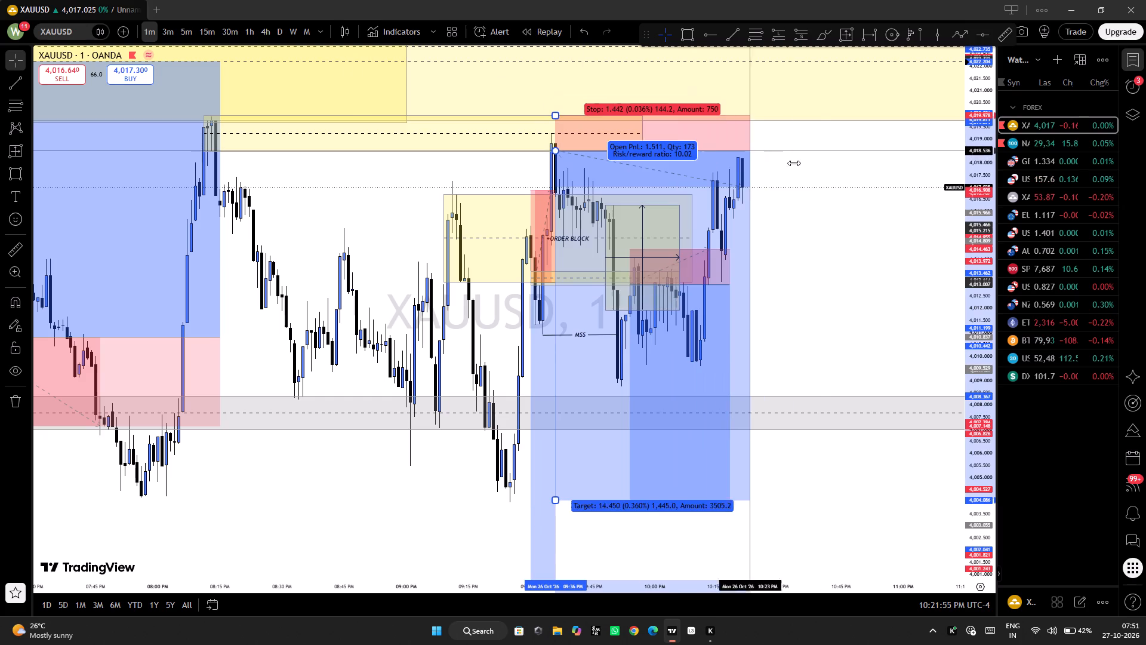
left_click_drag(794, 163, 824, 166)
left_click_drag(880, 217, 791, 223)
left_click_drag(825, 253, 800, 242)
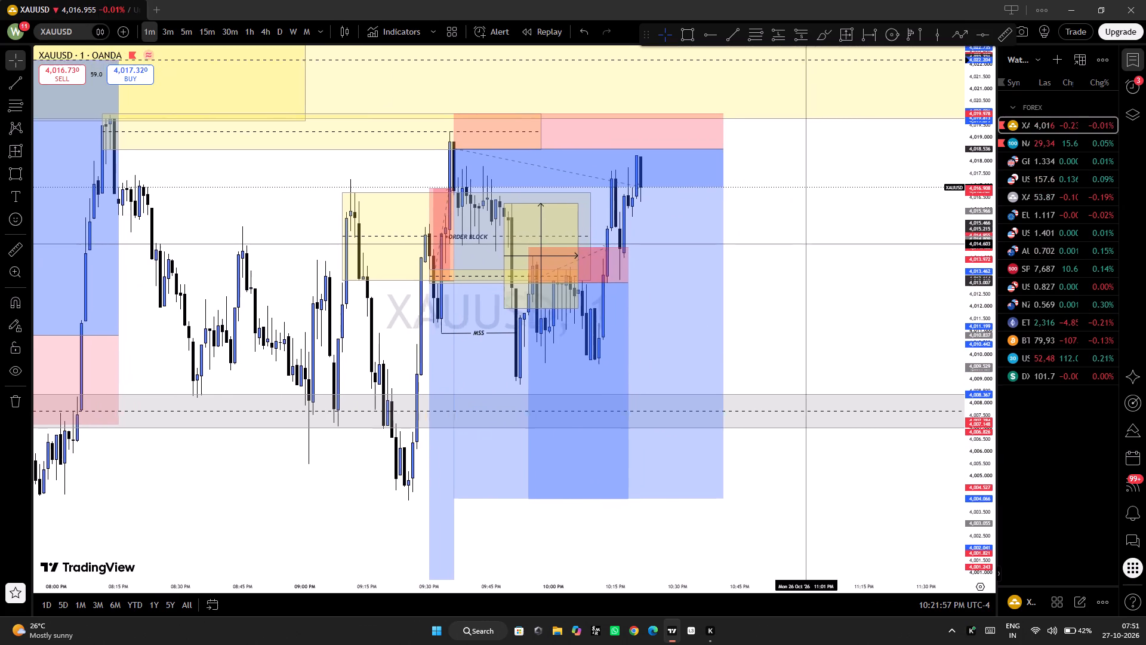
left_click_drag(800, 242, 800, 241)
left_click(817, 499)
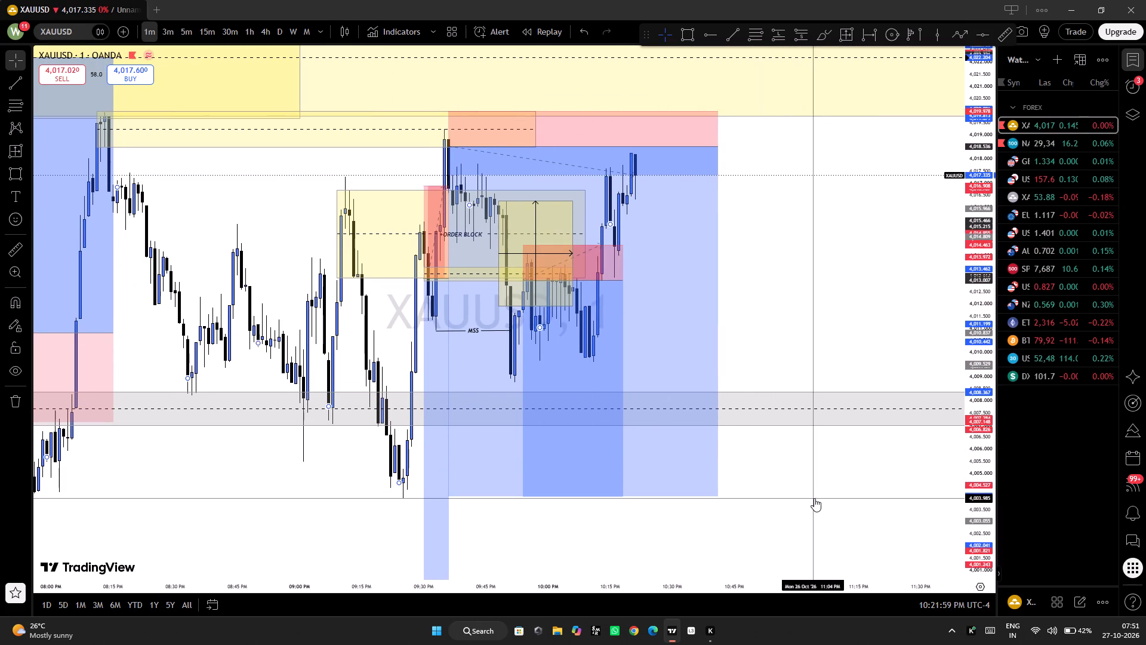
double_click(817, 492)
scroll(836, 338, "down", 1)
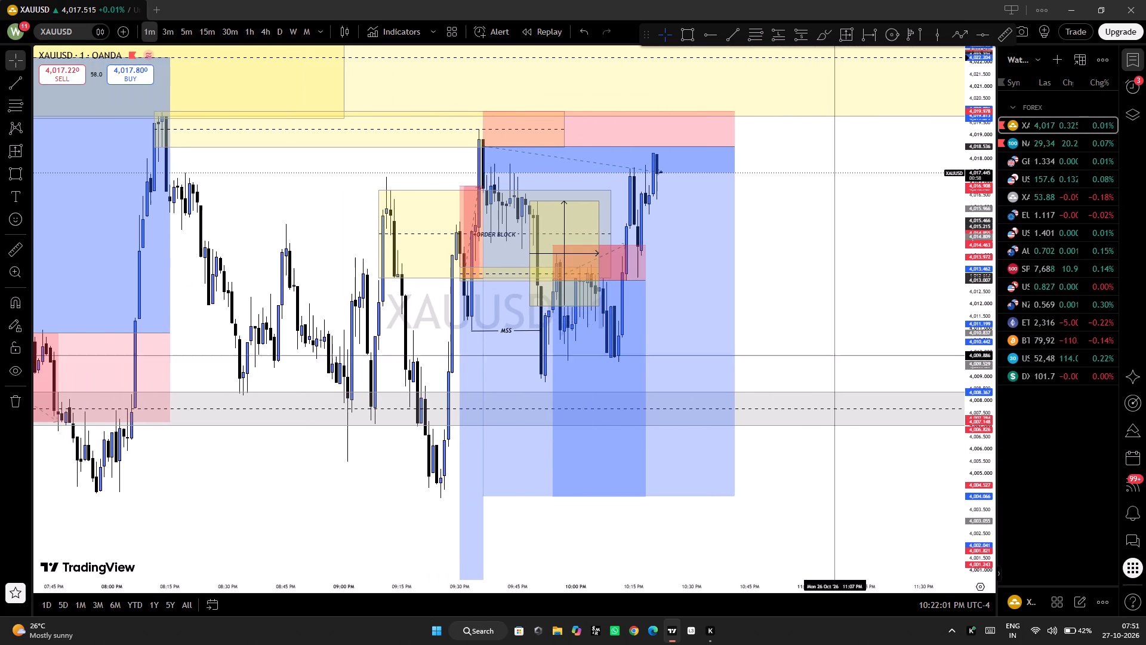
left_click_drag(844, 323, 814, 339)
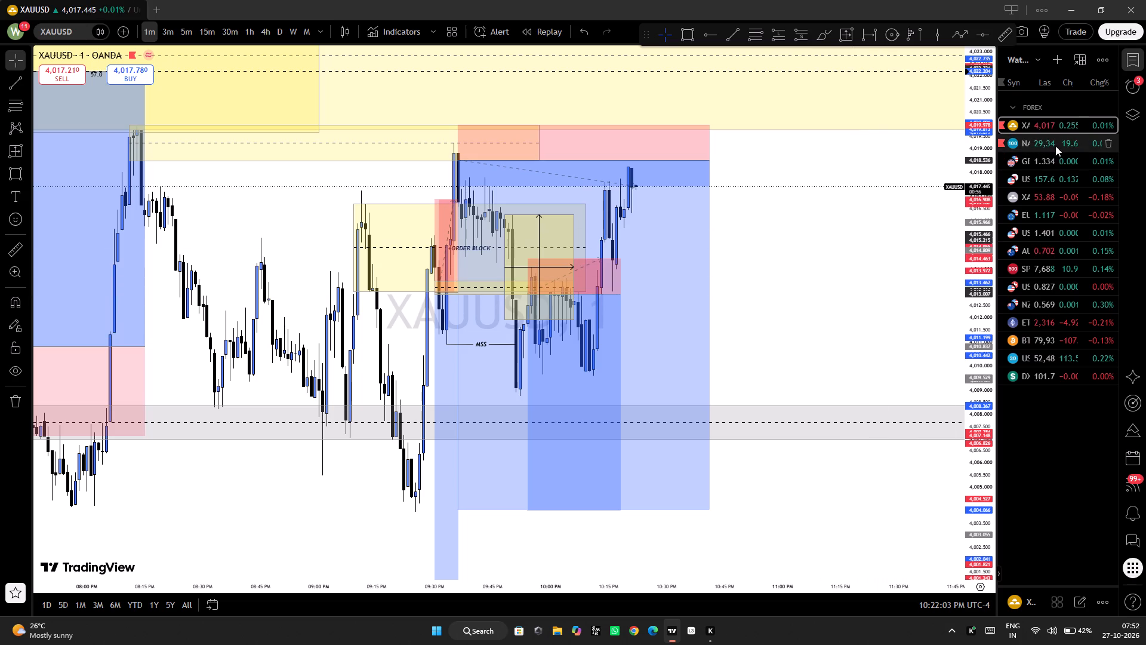
Switch to the NAS100USD 1-minute chart and examine its recent price action around the horizontal level.
left_click(1055, 145)
scroll(695, 377, "down", 4)
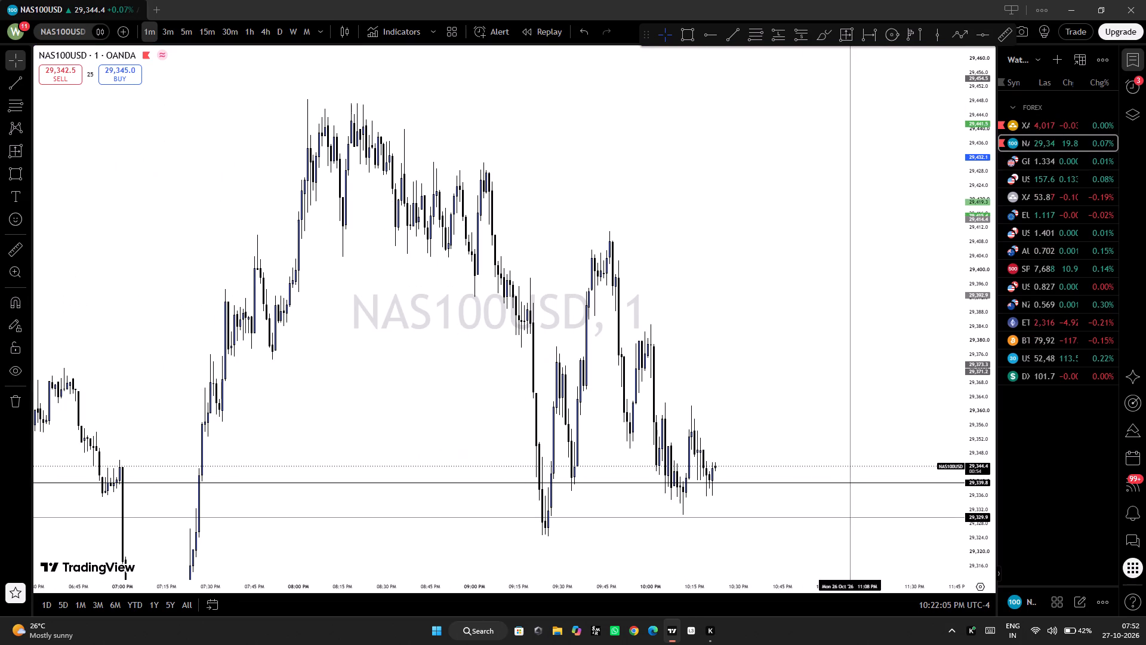
left_click_drag(850, 517, 868, 416)
scroll(855, 439, "up", 2)
scroll(778, 472, "up", 2)
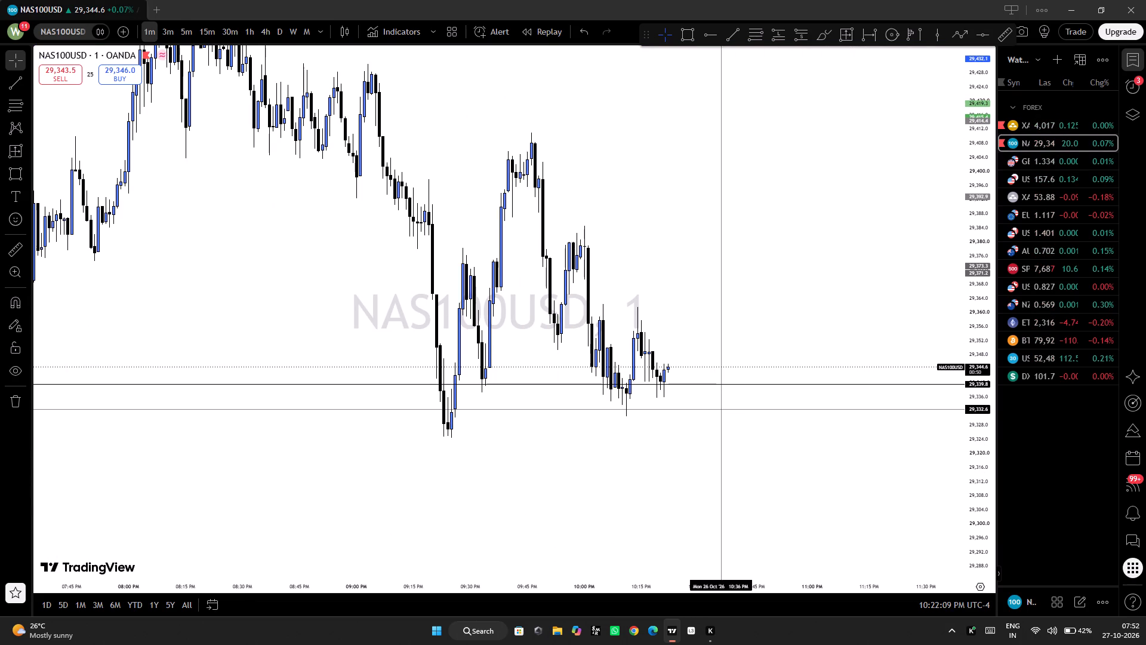
left_click_drag(732, 411, 727, 408)
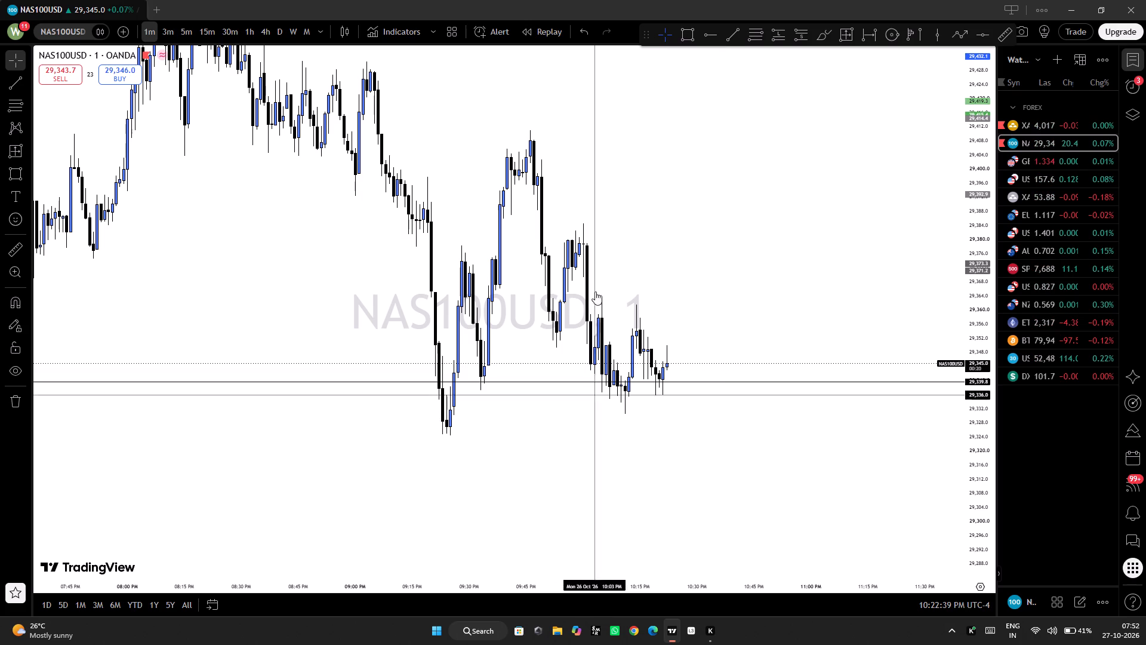
Return to the XAUUSD 1-minute chart and review current price against the extended short position.
left_click(1023, 130)
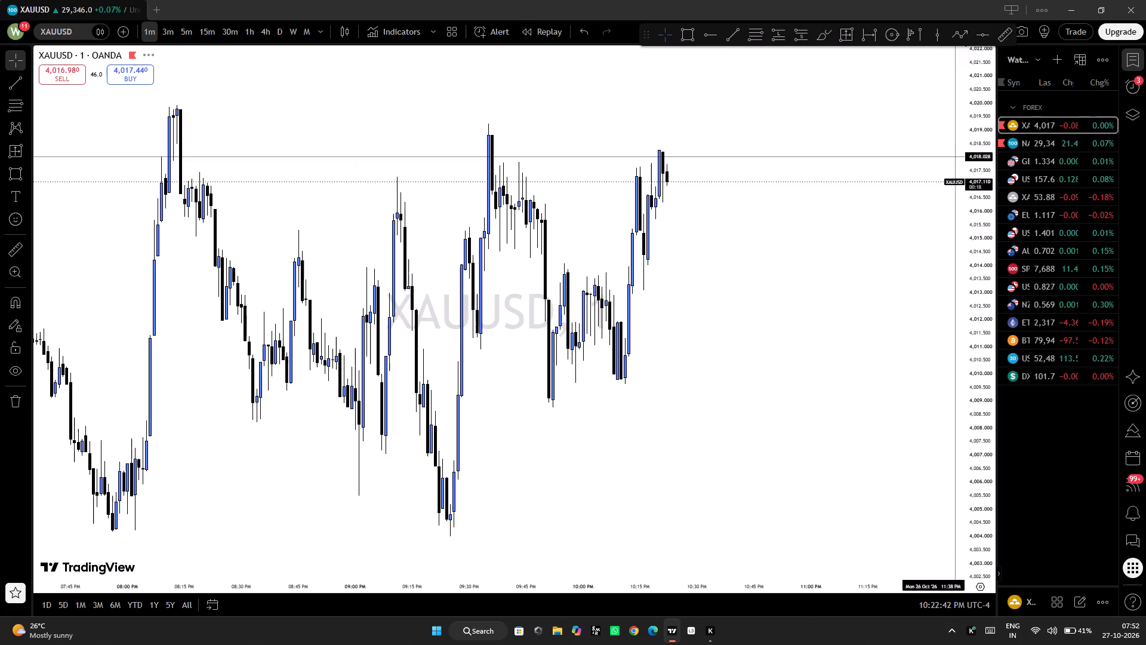
scroll(850, 274, "down", 2)
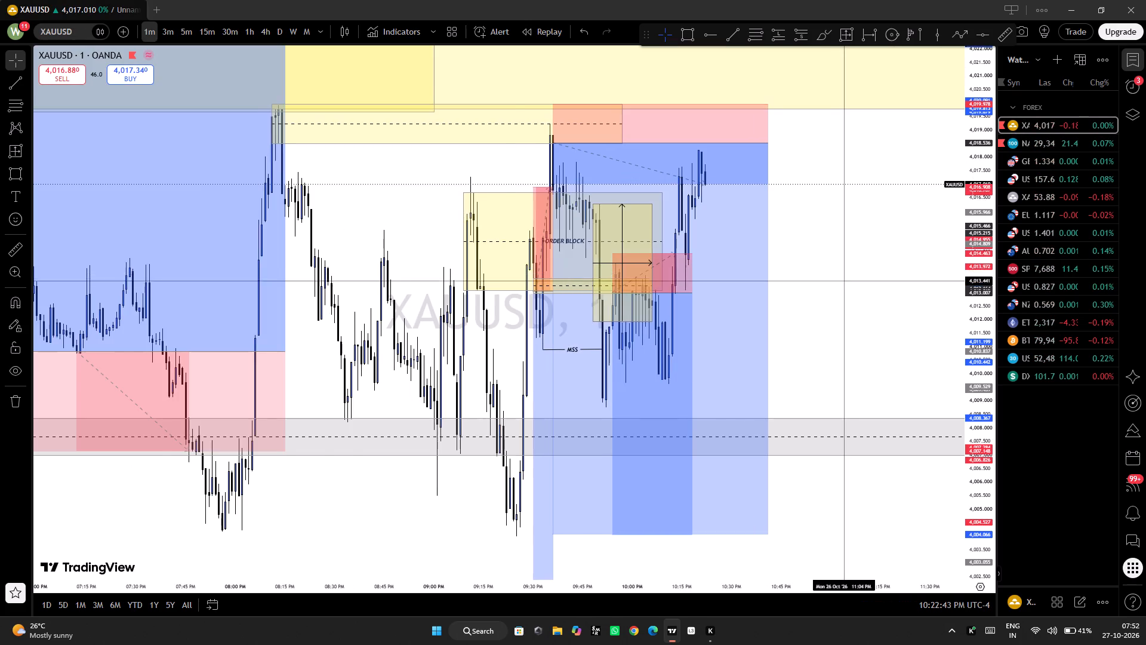
scroll(837, 287, "up", 3)
left_click_drag(831, 288, 851, 281)
scroll(838, 334, "up", 1)
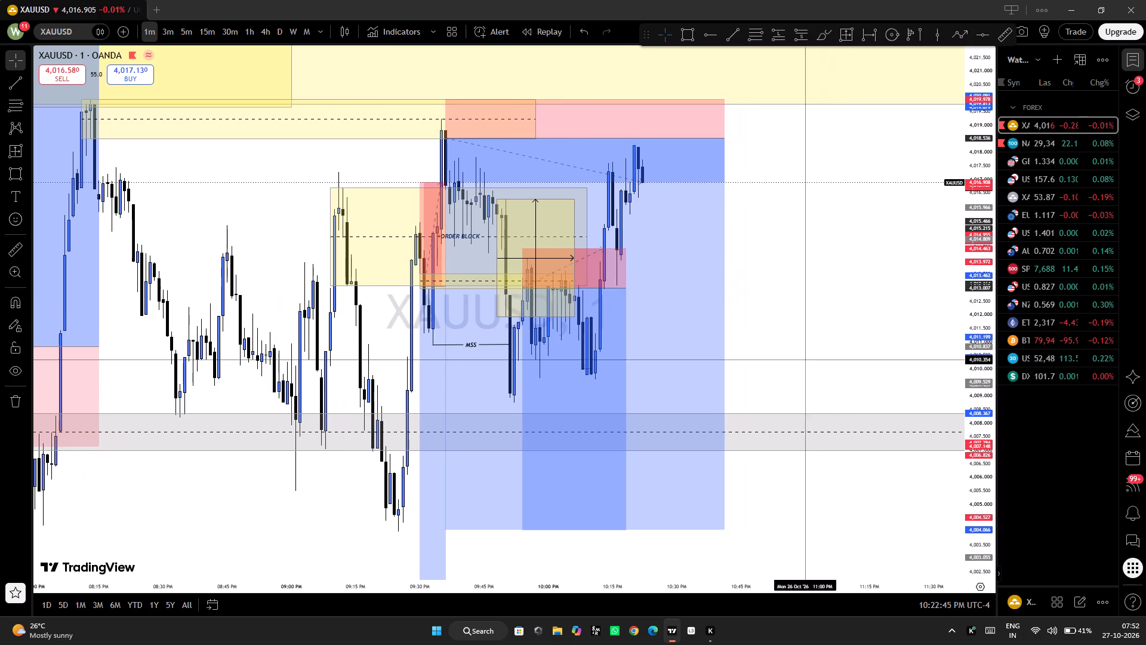
left_click(839, 303)
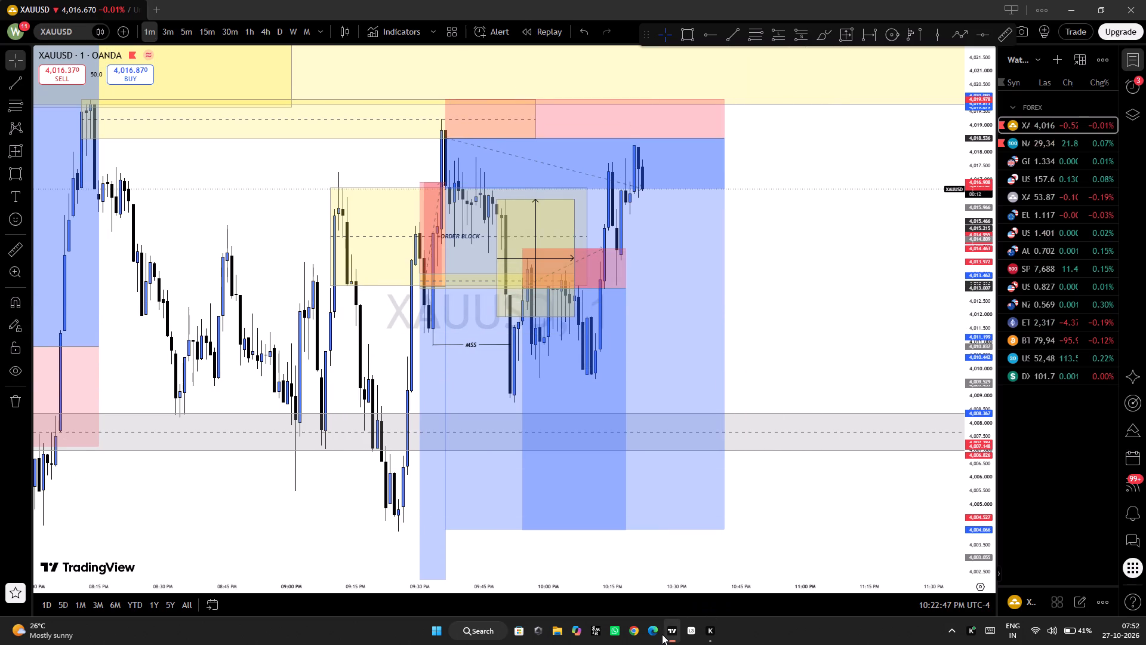
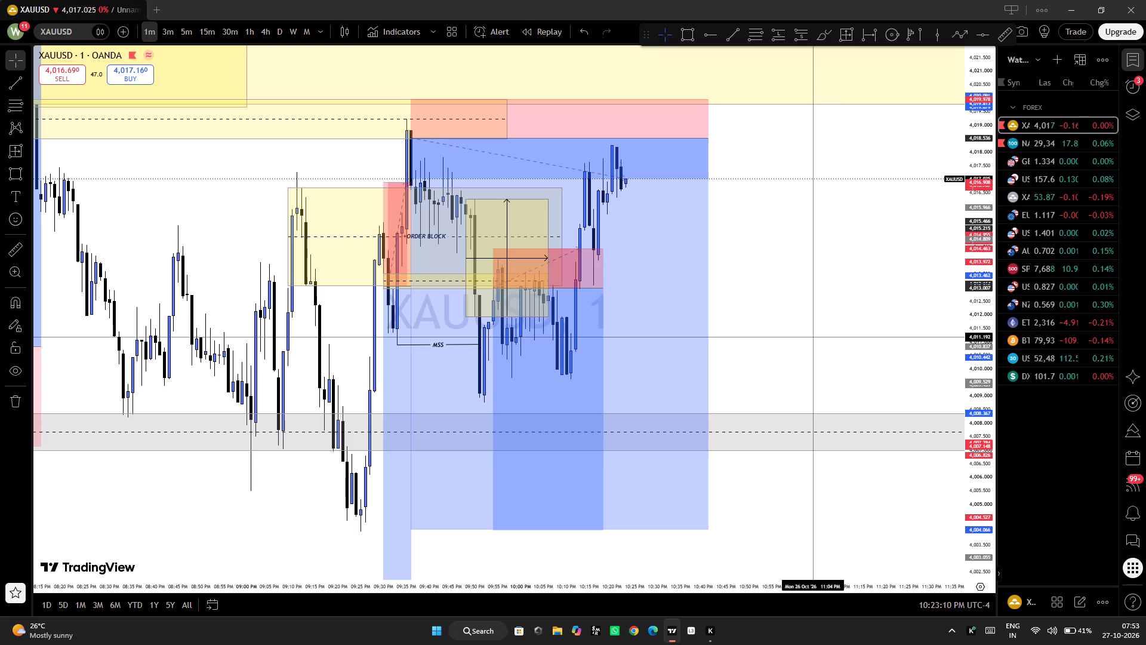
Reposition the floating drawing toolbar so it no longer covers the chart's full-screen and snapshot controls.
left_click_drag(814, 337, 825, 335)
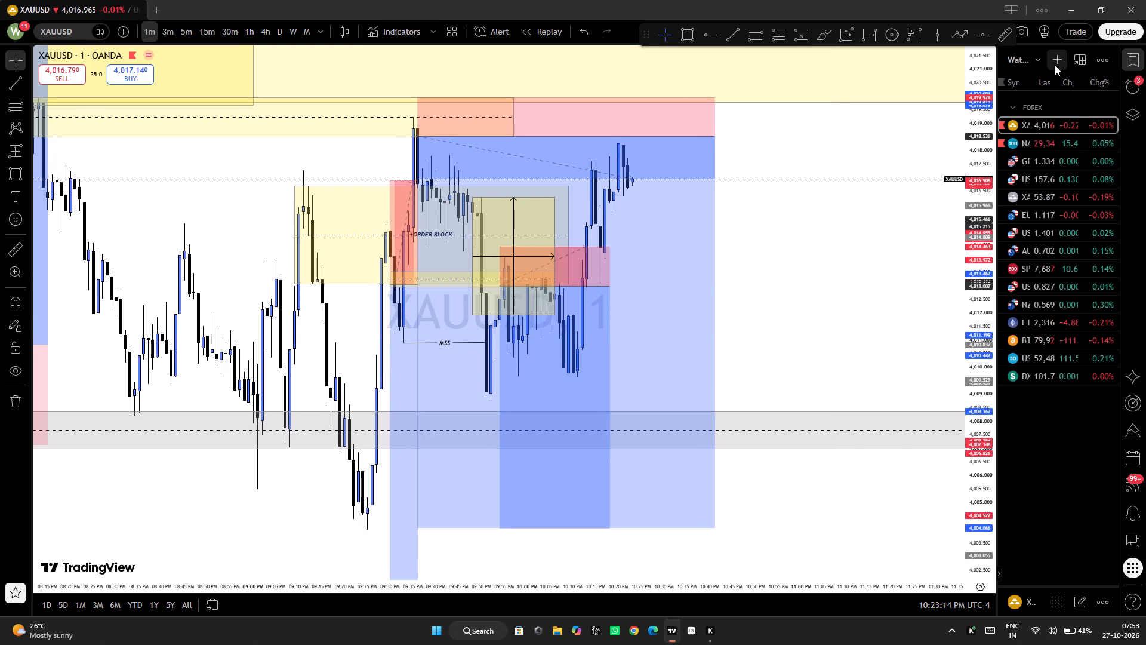
left_click_drag(646, 33, 639, 33)
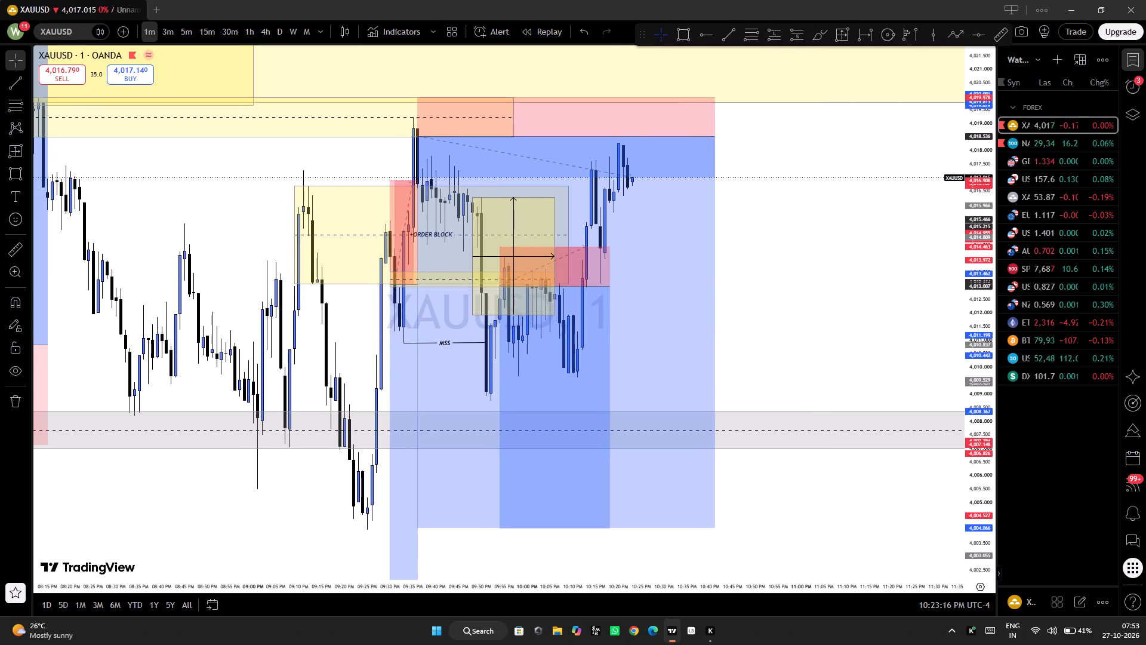
left_click_drag(639, 33, 618, 32)
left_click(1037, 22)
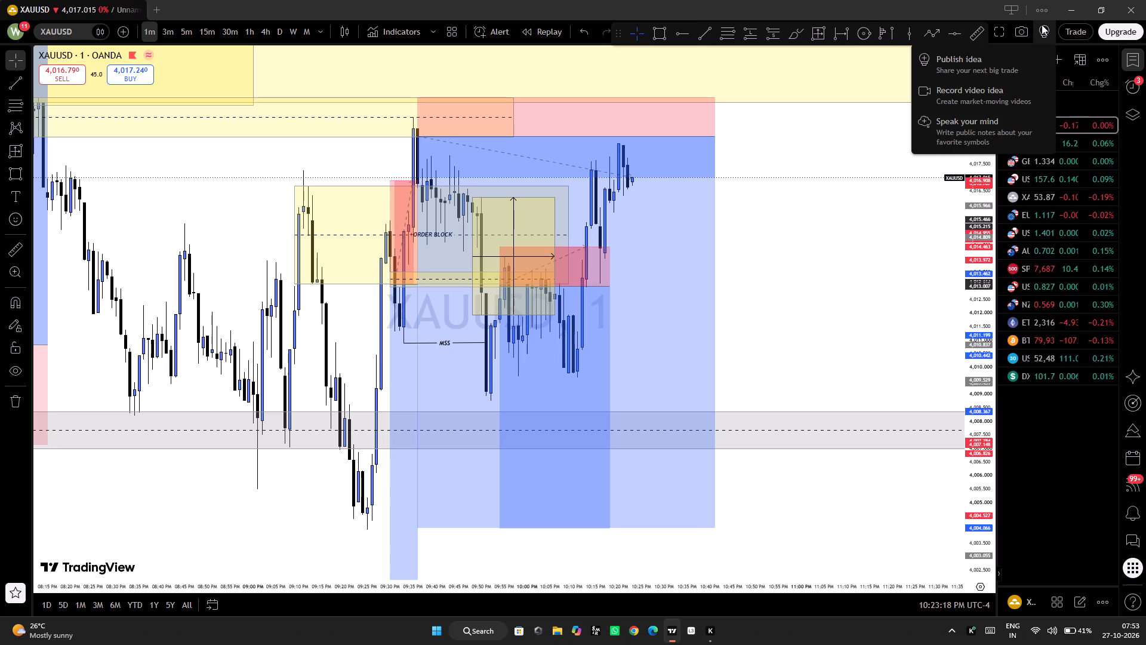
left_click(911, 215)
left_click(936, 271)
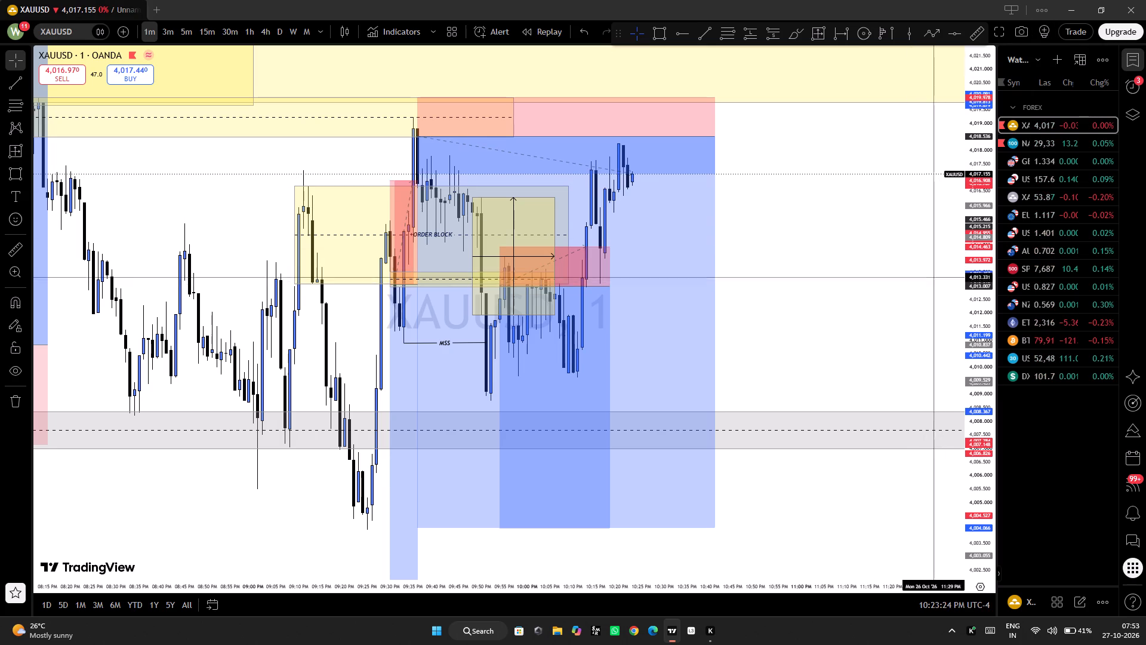
Examine XAUUSD on the 5-minute and 15-minute charts, comparing recent price action with the marked zones and short position.
left_click(174, 40)
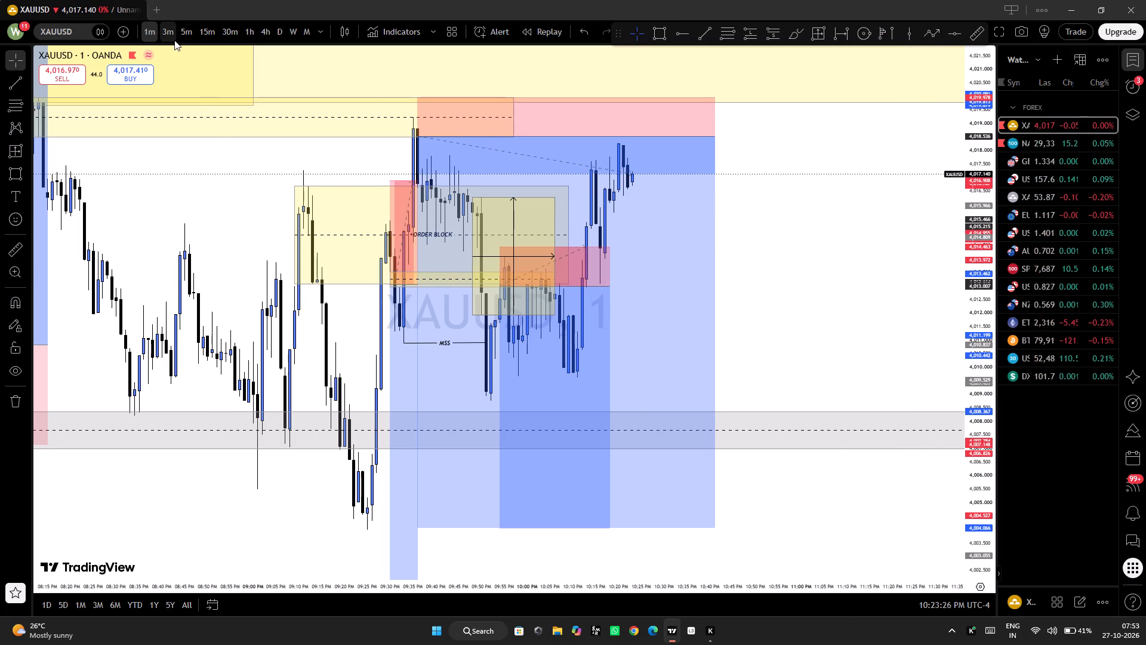
left_click(184, 31)
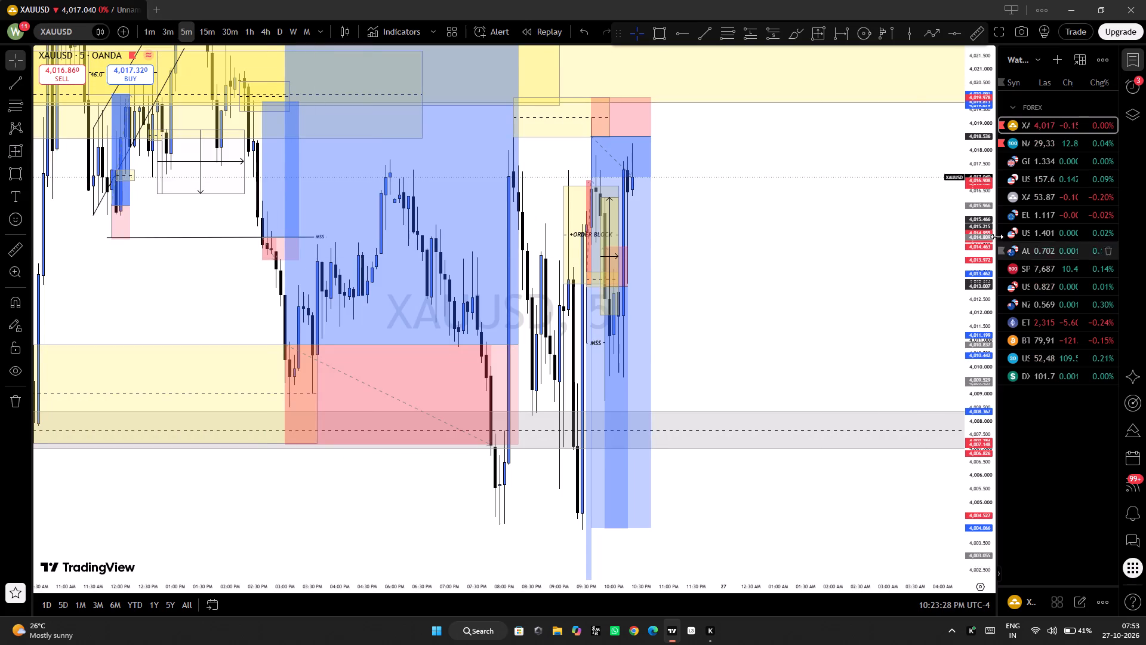
left_click_drag(988, 122, 941, 432)
left_click(804, 266)
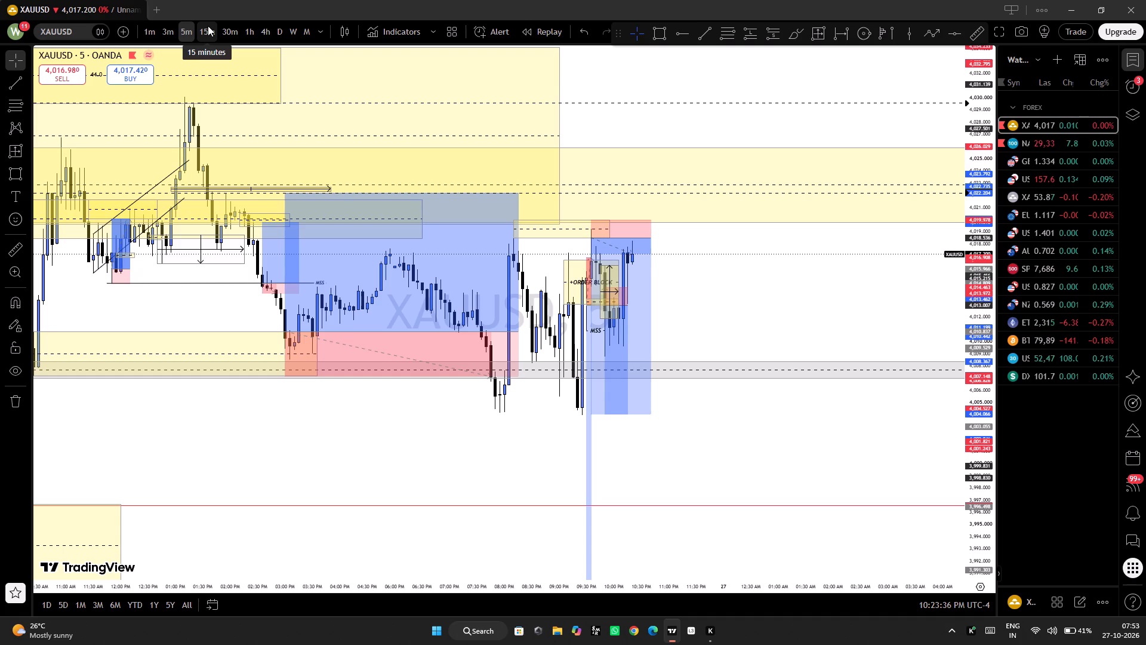
left_click(208, 26)
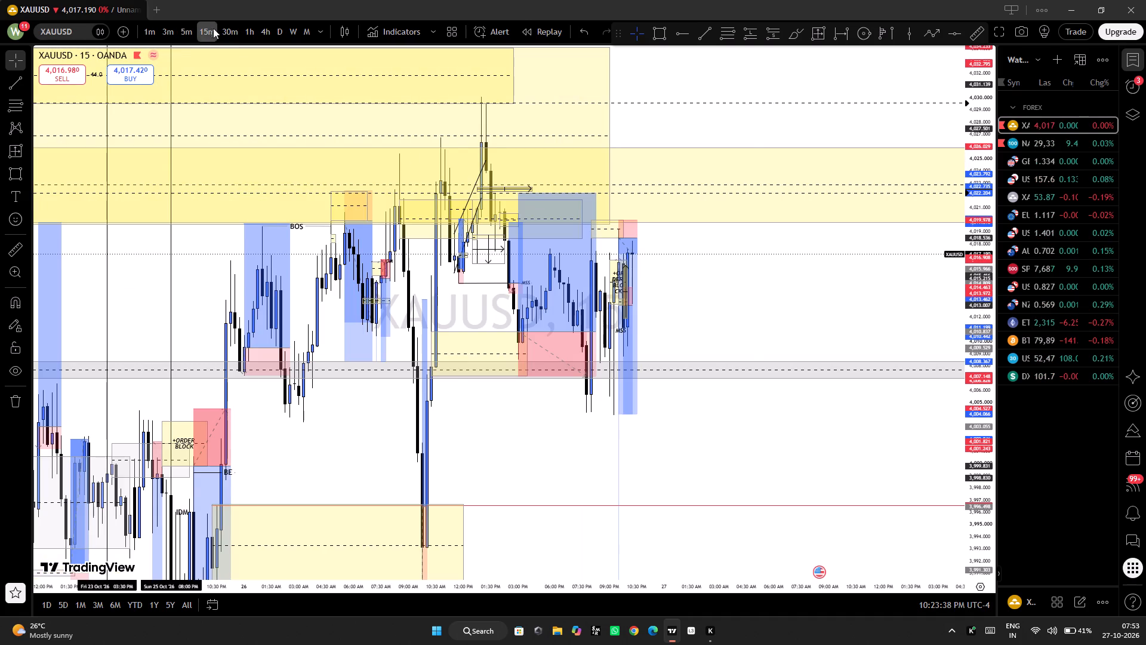
scroll(754, 433, "up", 5)
left_click_drag(697, 471, 824, 477)
scroll(822, 476, "up", 2)
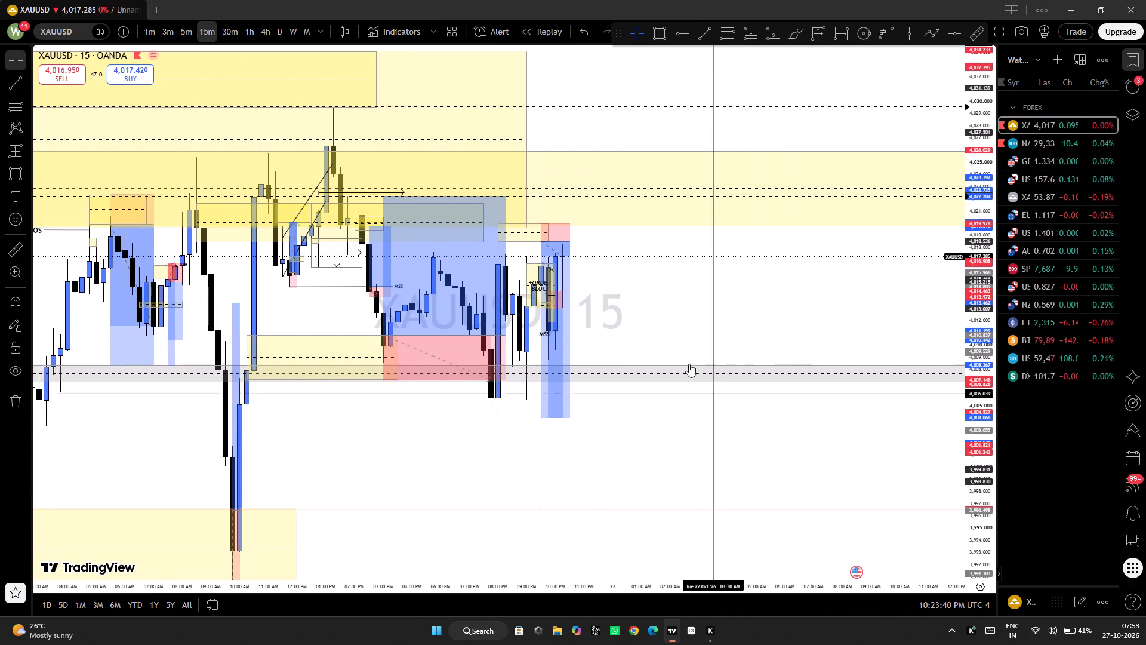
left_click_drag(673, 321, 742, 312)
left_click_drag(687, 453, 708, 455)
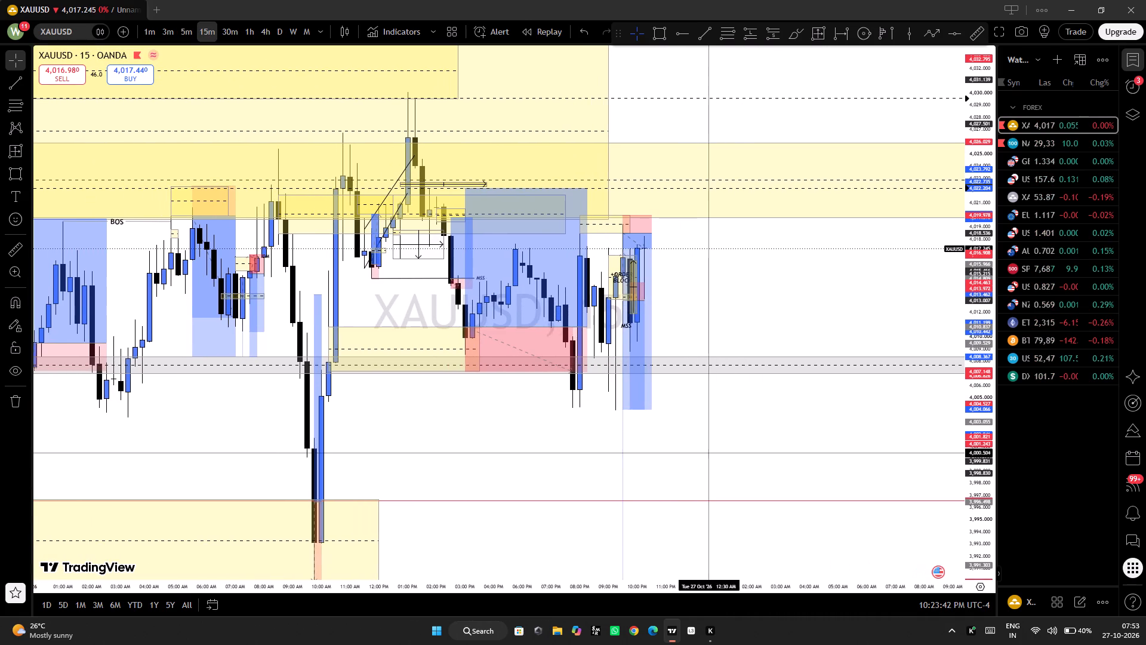
left_click(754, 278)
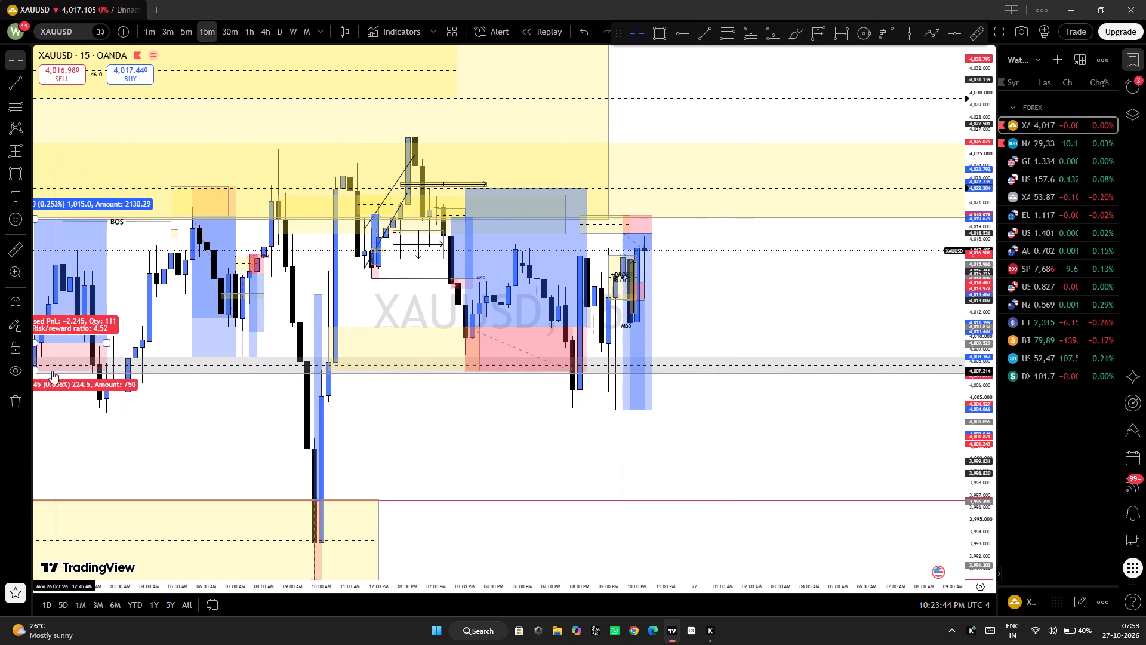
Hide all drawings on the XAUUSD 15-minute chart.
left_click(5, 366)
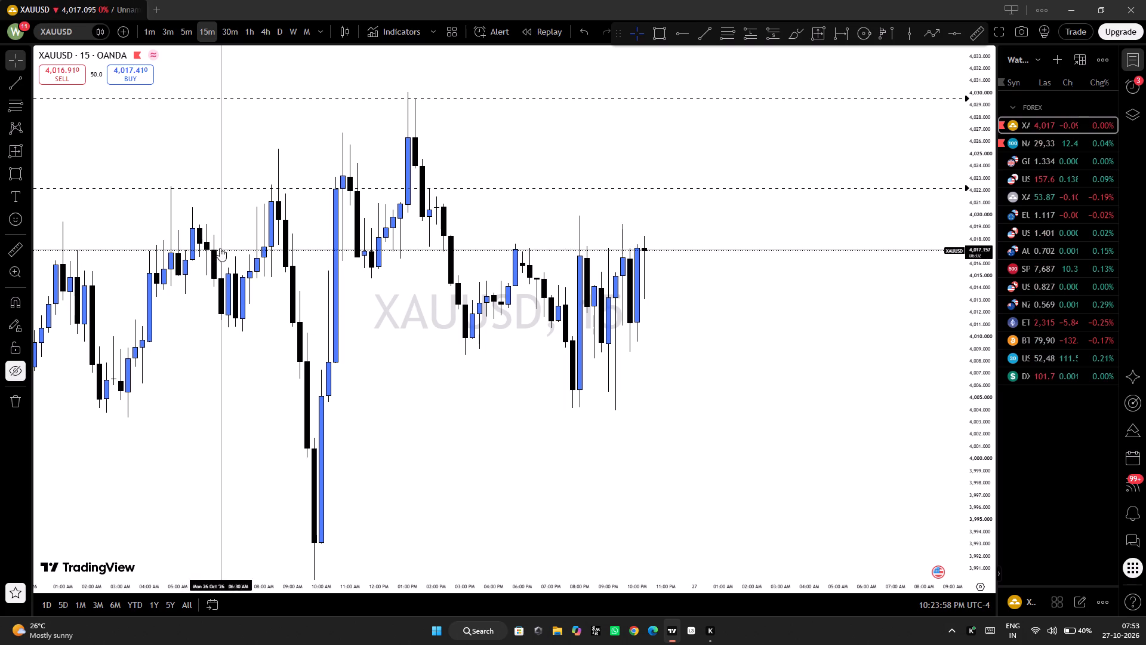
Examine XAUUSD price structure without drawings on the 4-hour and 1-hour charts around the two dashed horizontal levels.
left_click(264, 36)
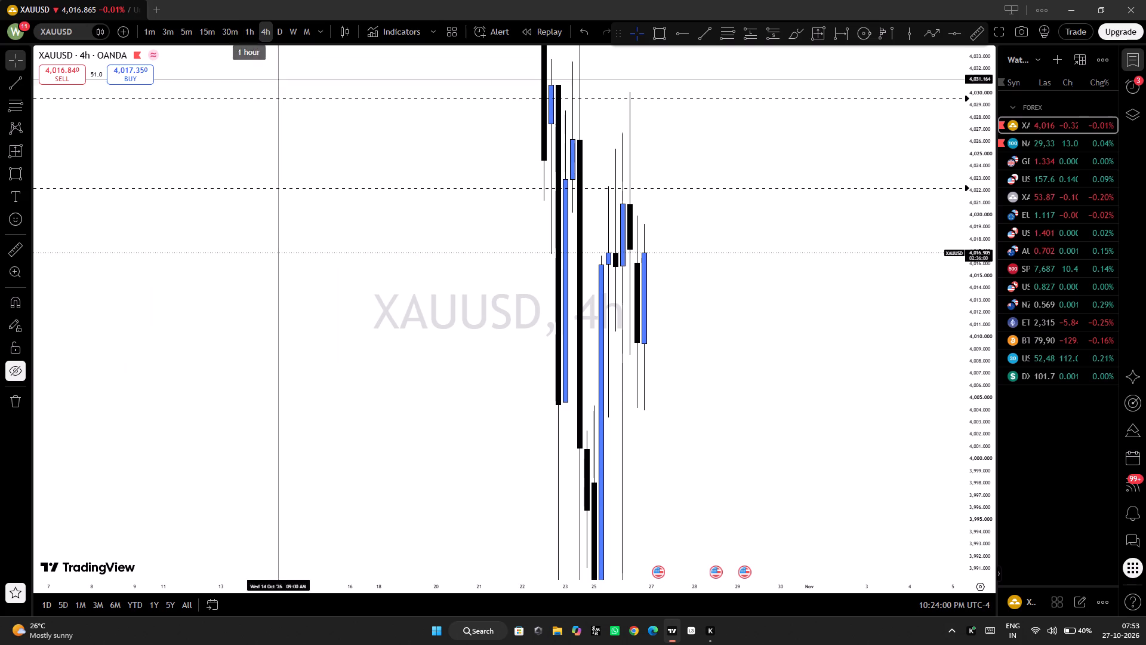
scroll(335, 150, "up", 4)
left_click_drag(975, 112, 918, 471)
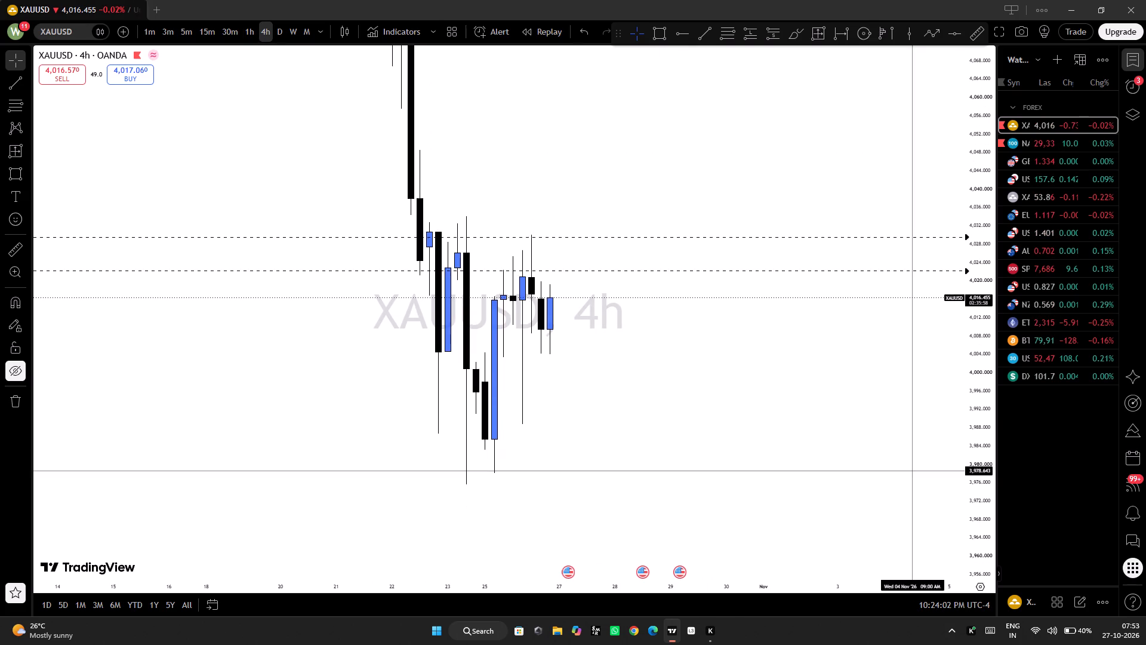
scroll(831, 465, "down", 2)
scroll(822, 453, "up", 3)
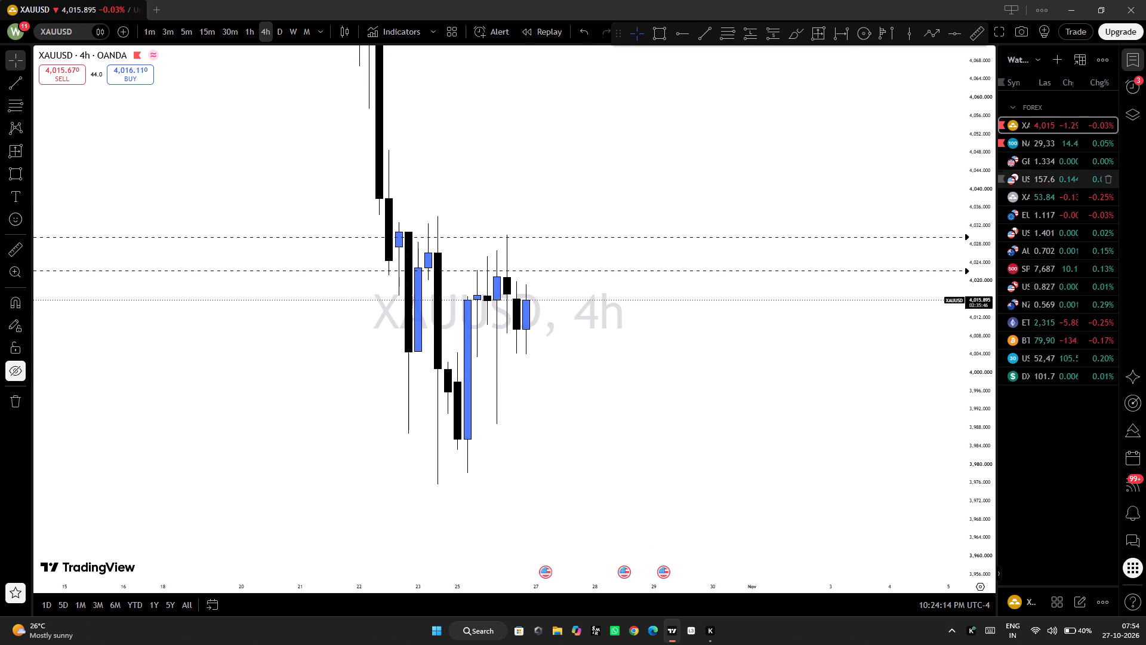
left_click(251, 32)
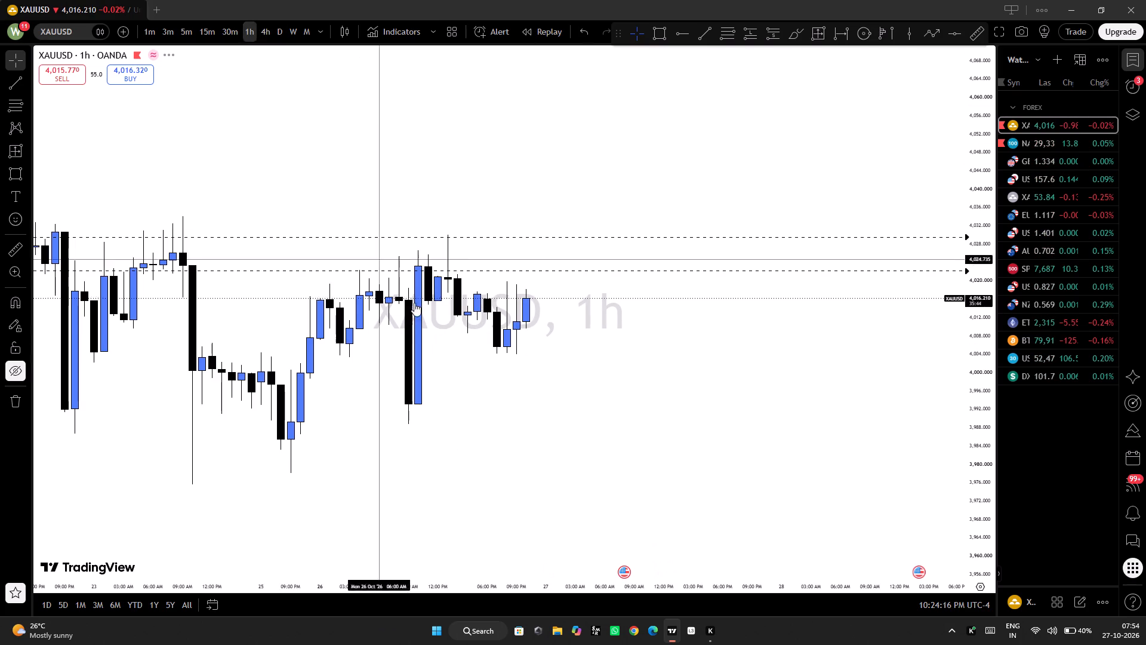
scroll(420, 308, "down", 3)
left_click(652, 386)
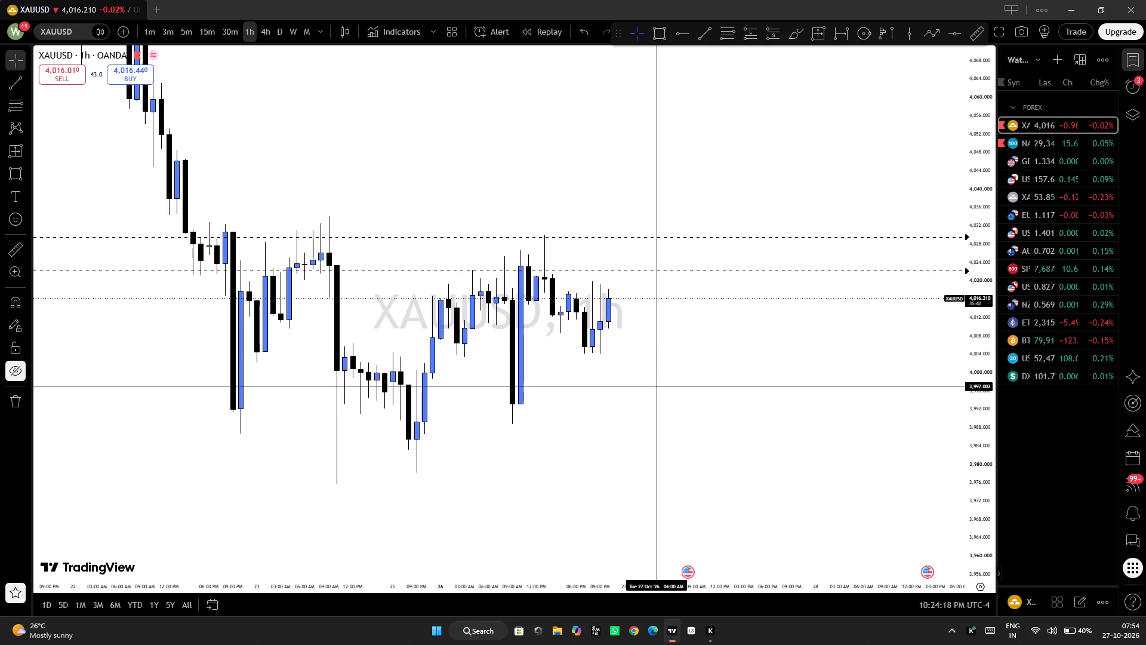
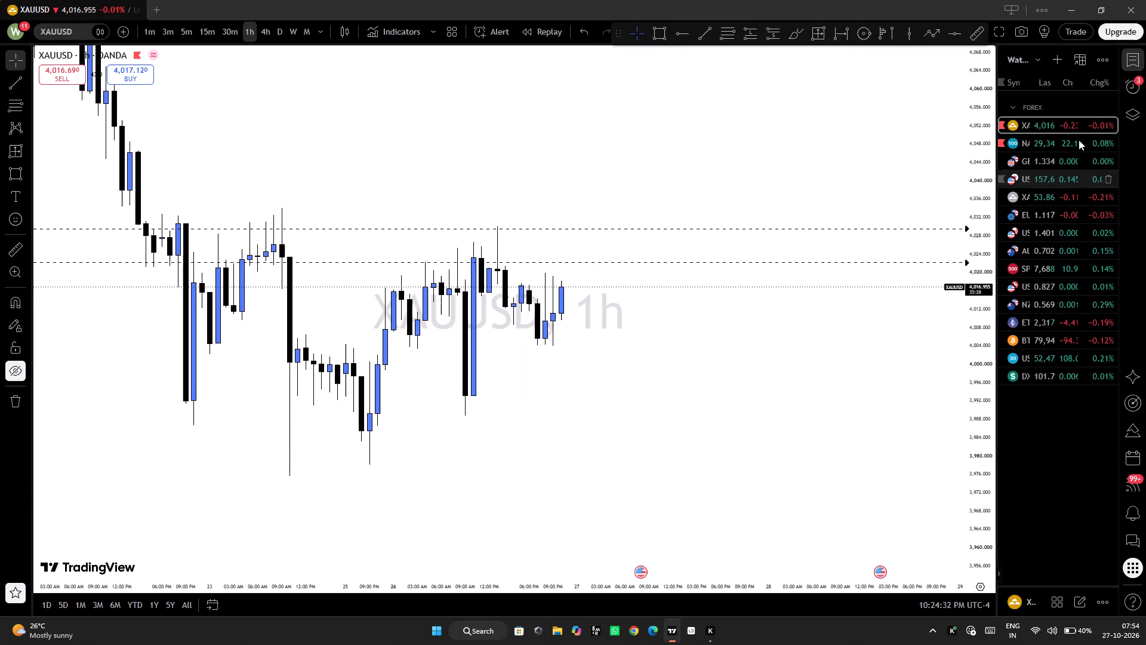
Examine GBPUSD price structure without drawings on the 1-hour and 4-hour charts.
left_click(1033, 144)
left_click(1039, 164)
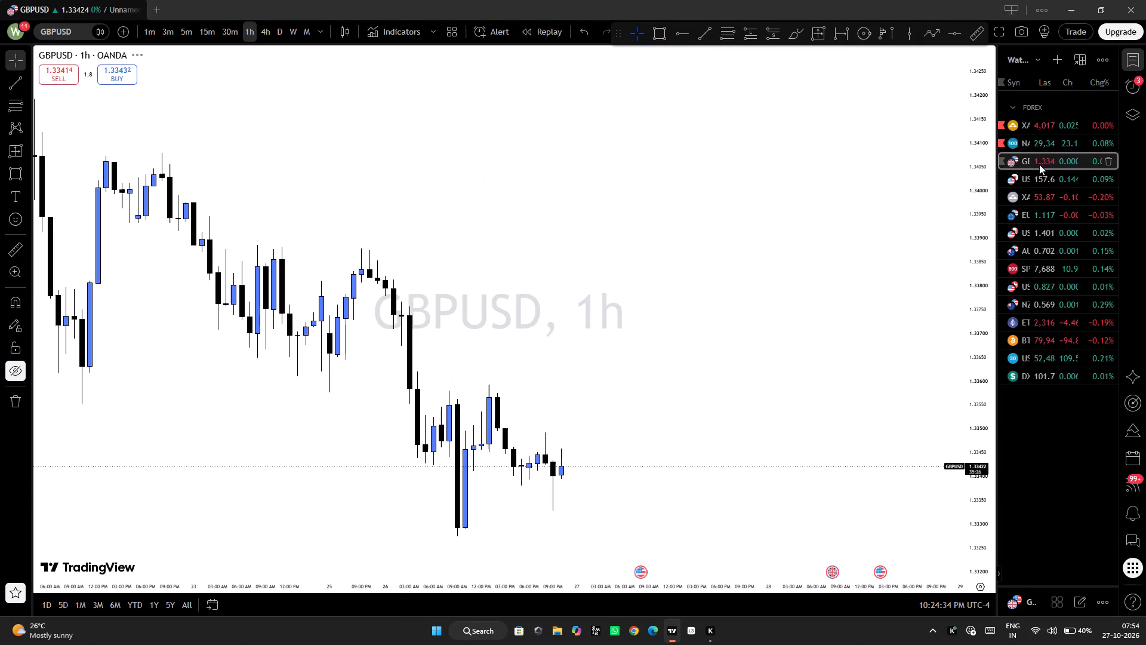
left_click_drag(737, 446, 787, 364)
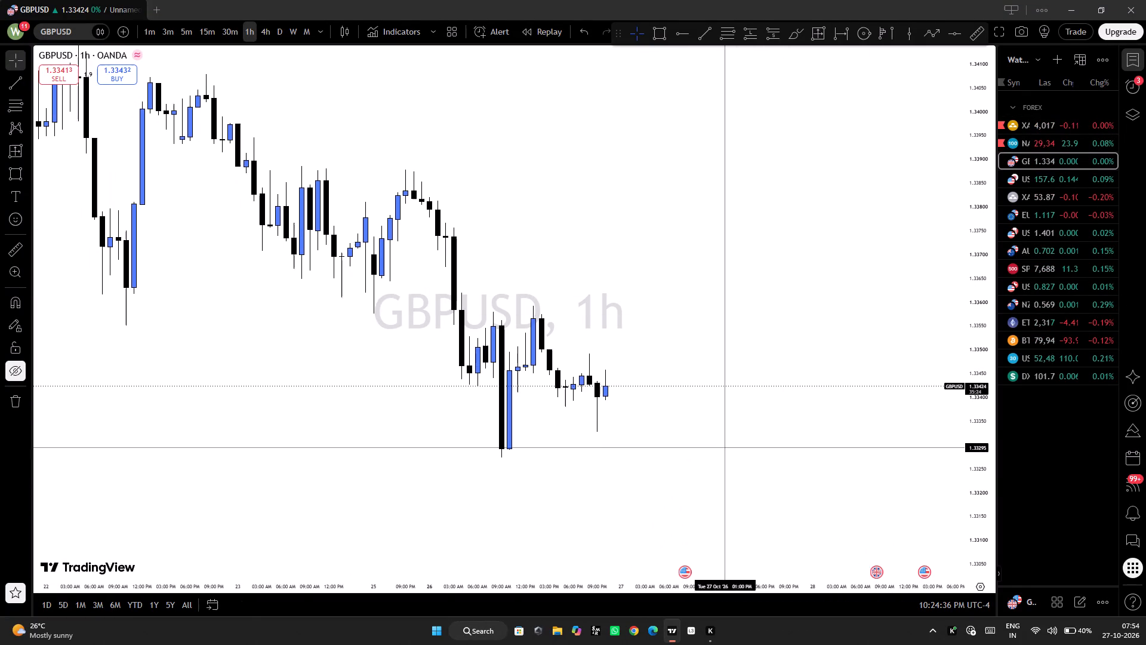
left_click(264, 24)
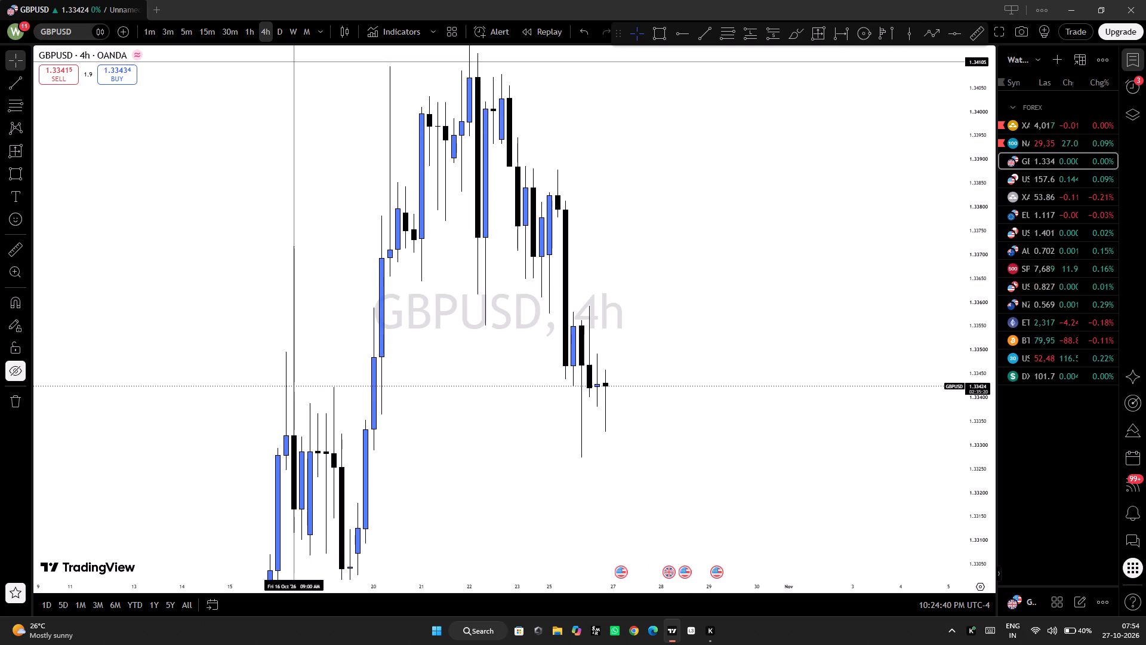
left_click_drag(982, 168, 969, 398)
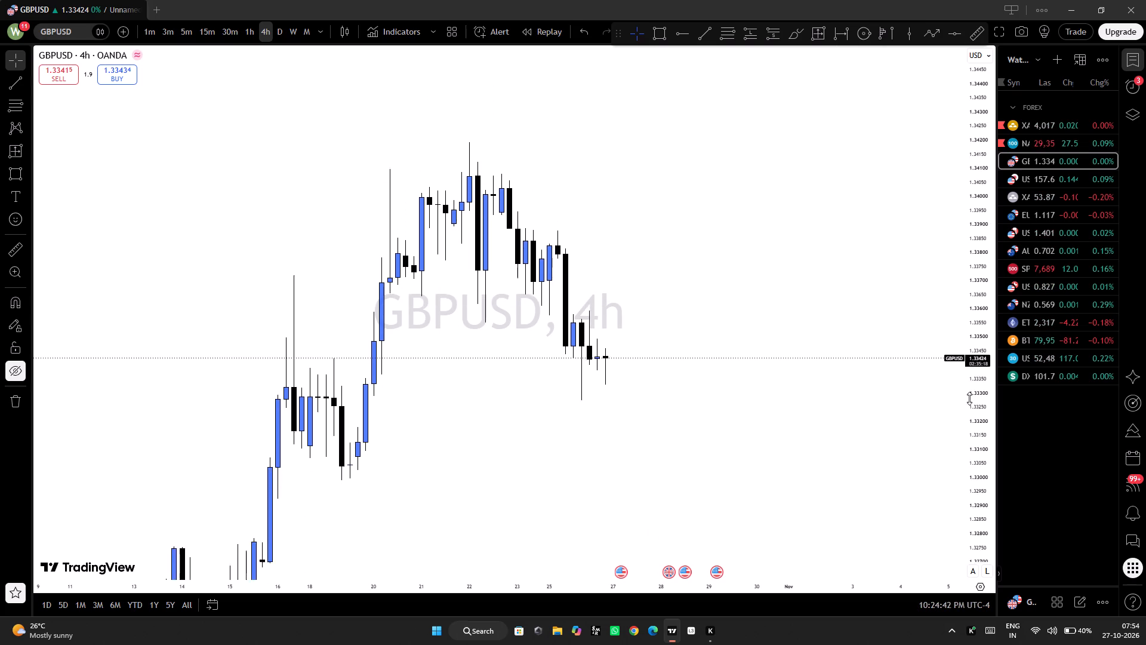
left_click_drag(969, 398, 926, 487)
left_click_drag(985, 461, 978, 414)
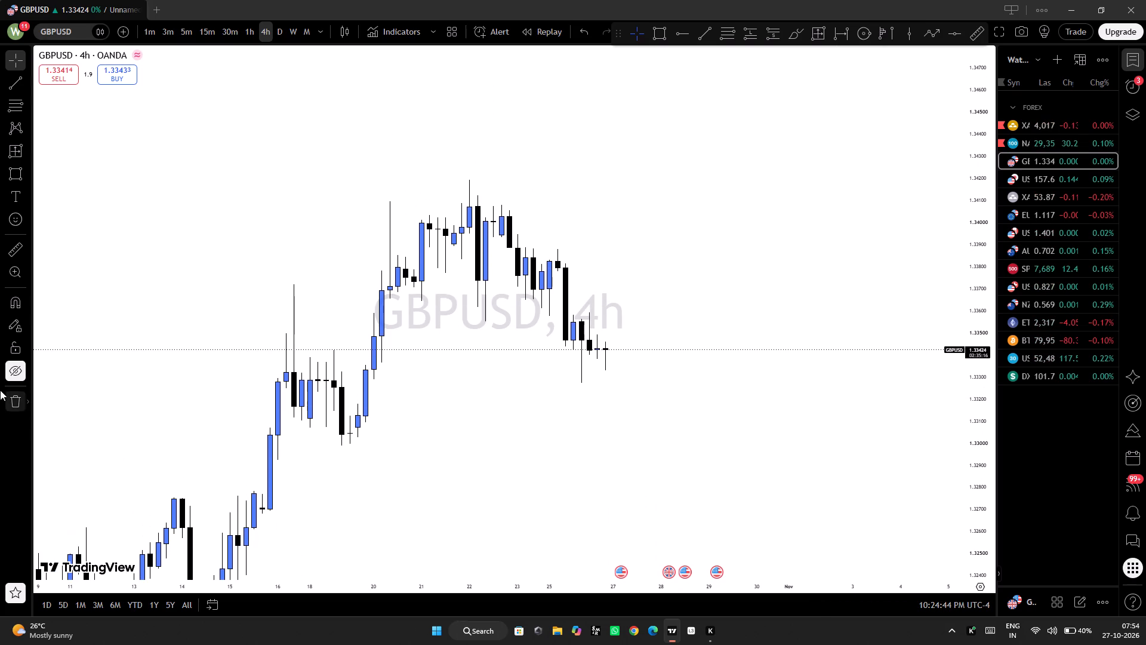
Show all the hidden drawings on the charts again.
left_click(13, 373)
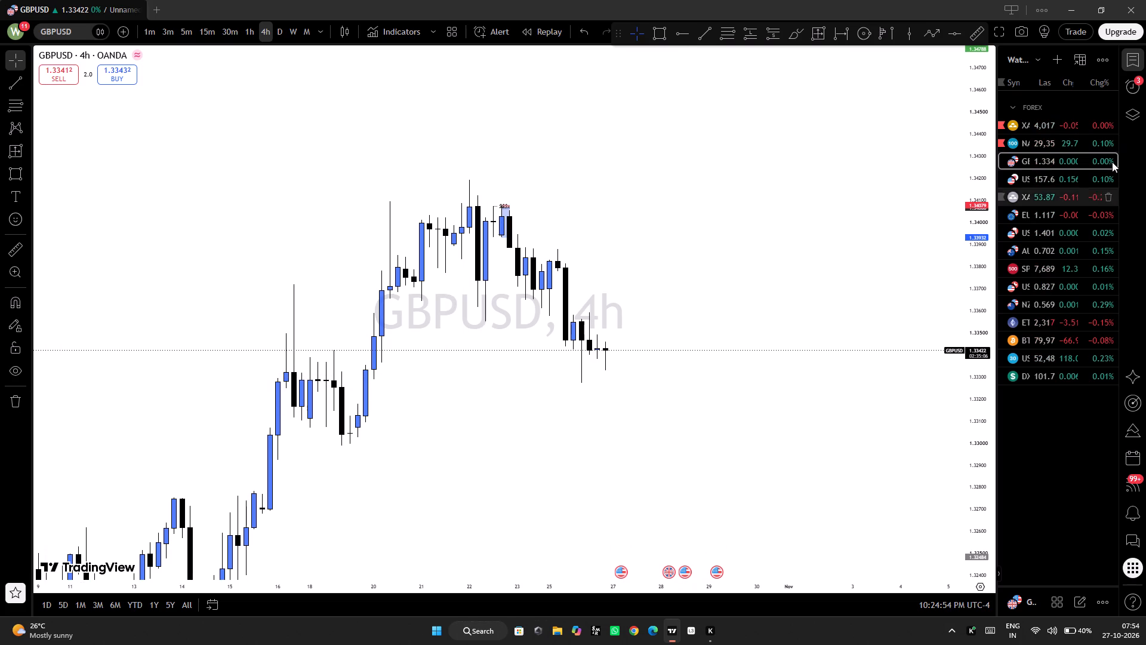
Examine USDJPY on the 4-hour and 15-minute charts, comparing price action with the marked zones and past positions.
left_click(1052, 176)
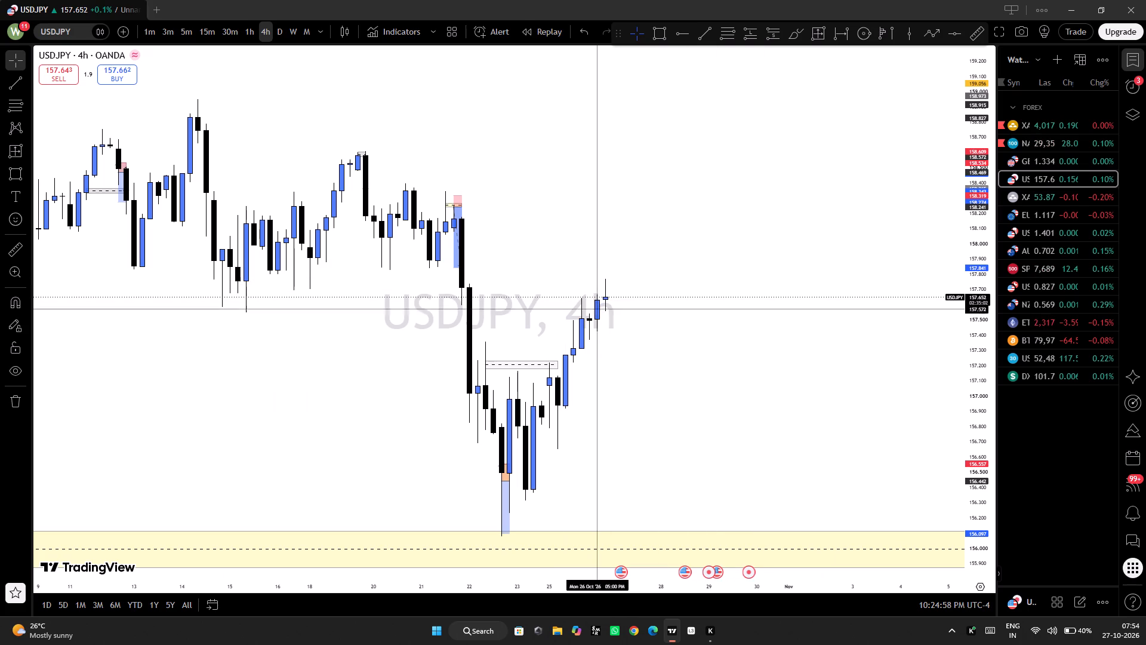
left_click(201, 32)
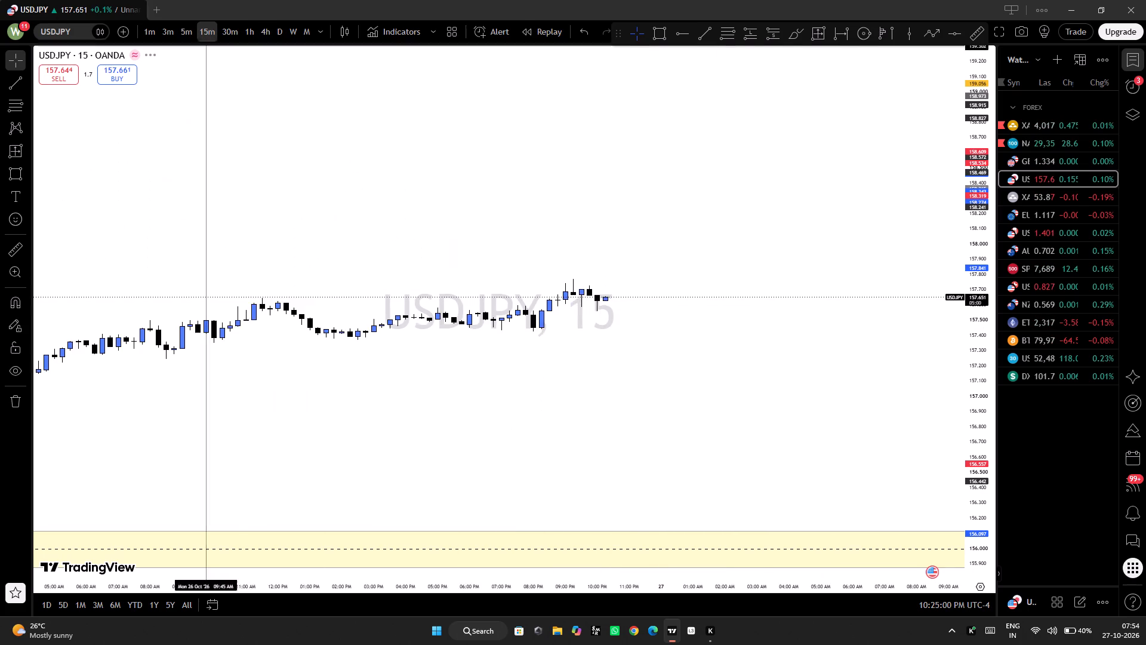
scroll(354, 217, "down", 19)
scroll(474, 306, "down", 3)
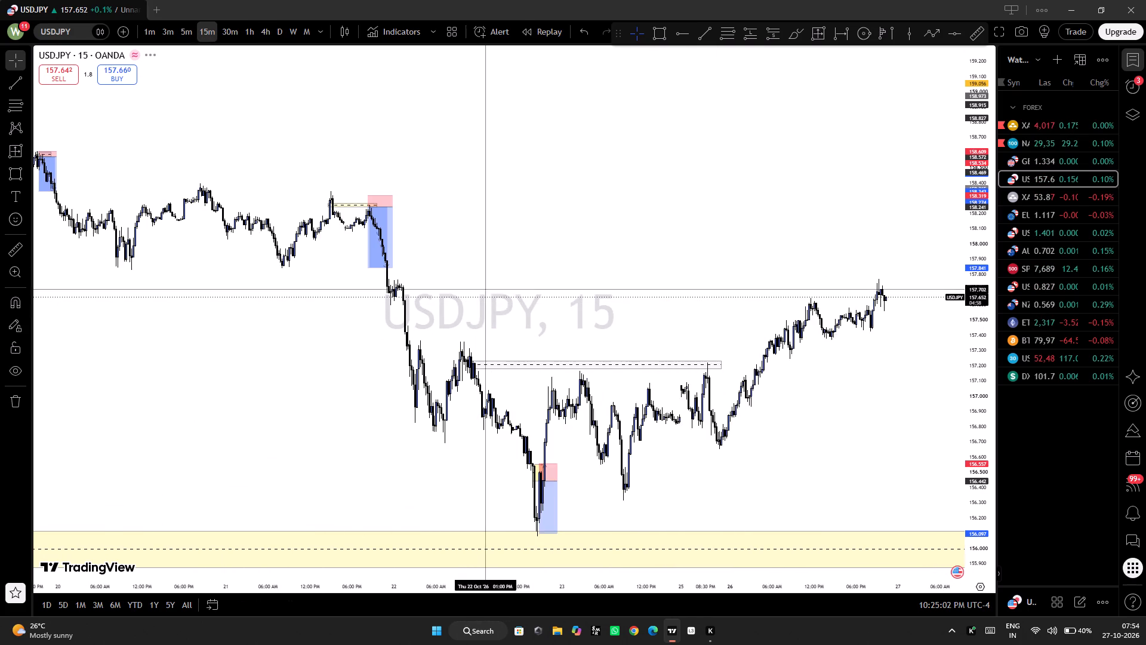
left_click_drag(469, 256, 660, 282)
scroll(663, 282, "up", 1)
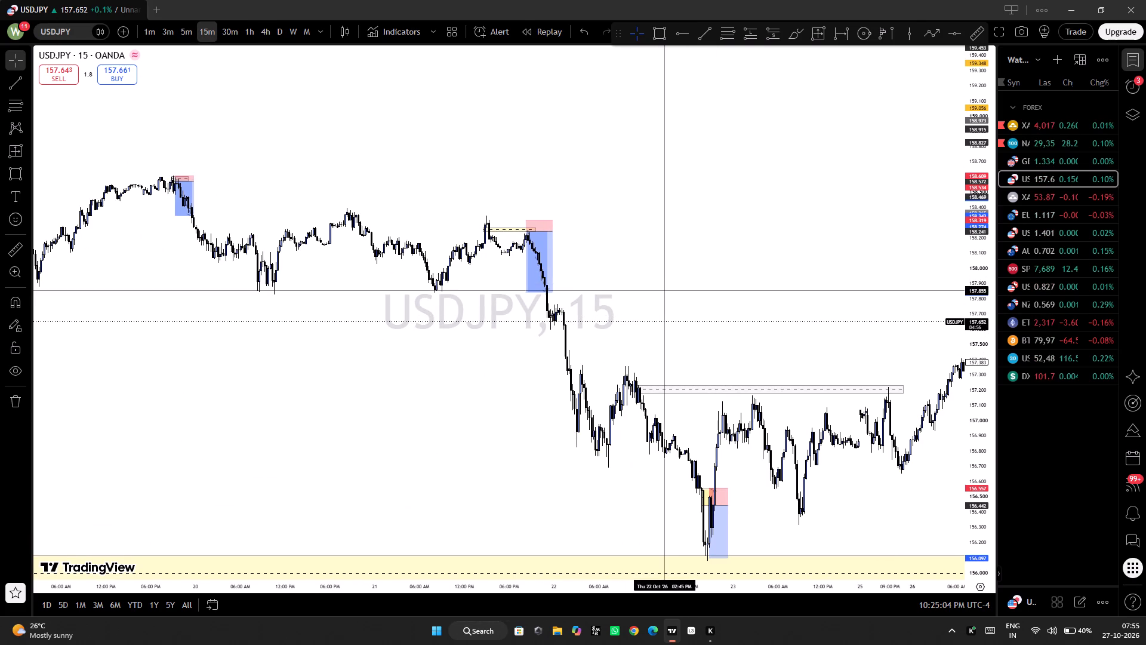
left_click_drag(663, 291, 501, 264)
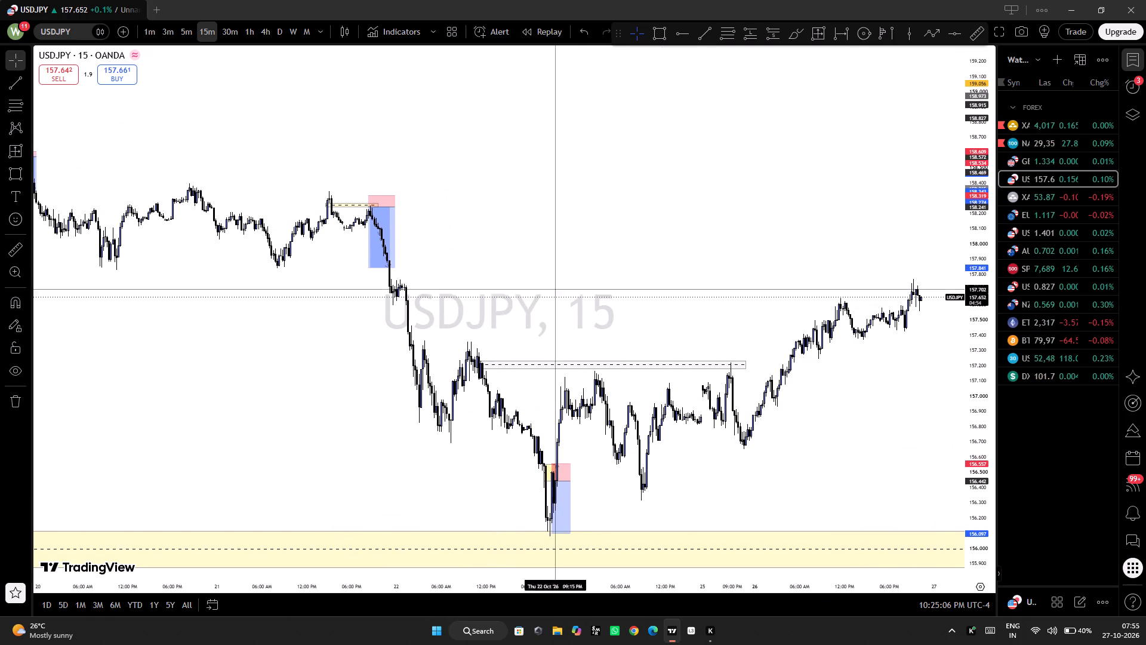
left_click_drag(714, 474, 573, 482)
scroll(582, 477, "up", 6)
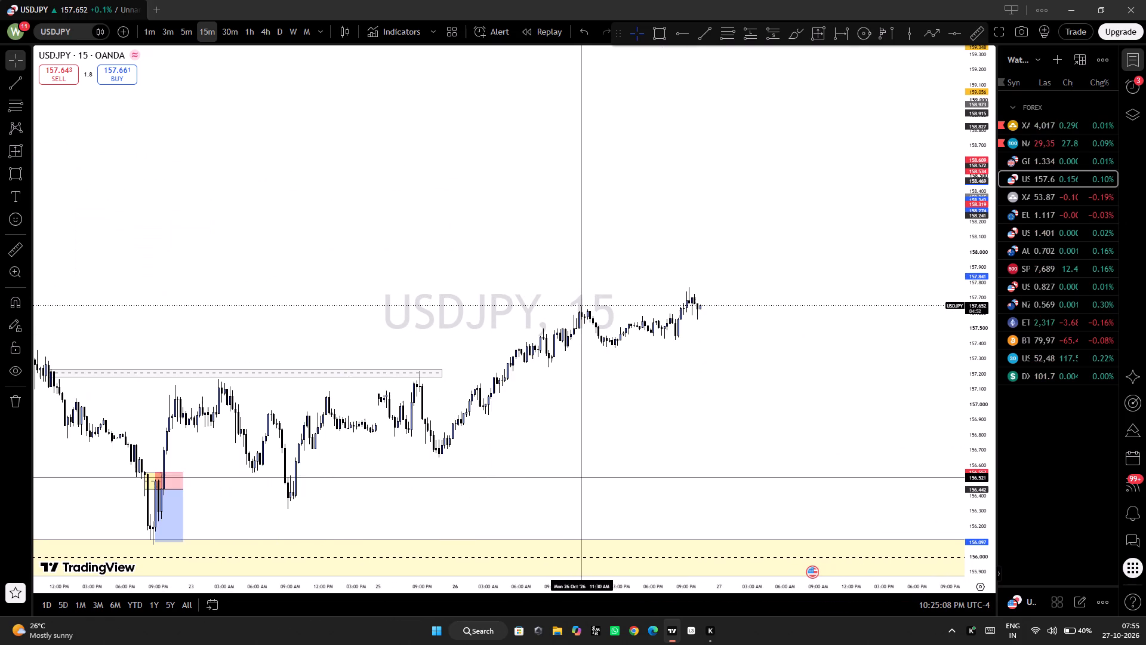
Compare recent 15-minute price action on GBPUSD and NAS100USD, including the marked NAS100USD zones below price.
left_click(1037, 161)
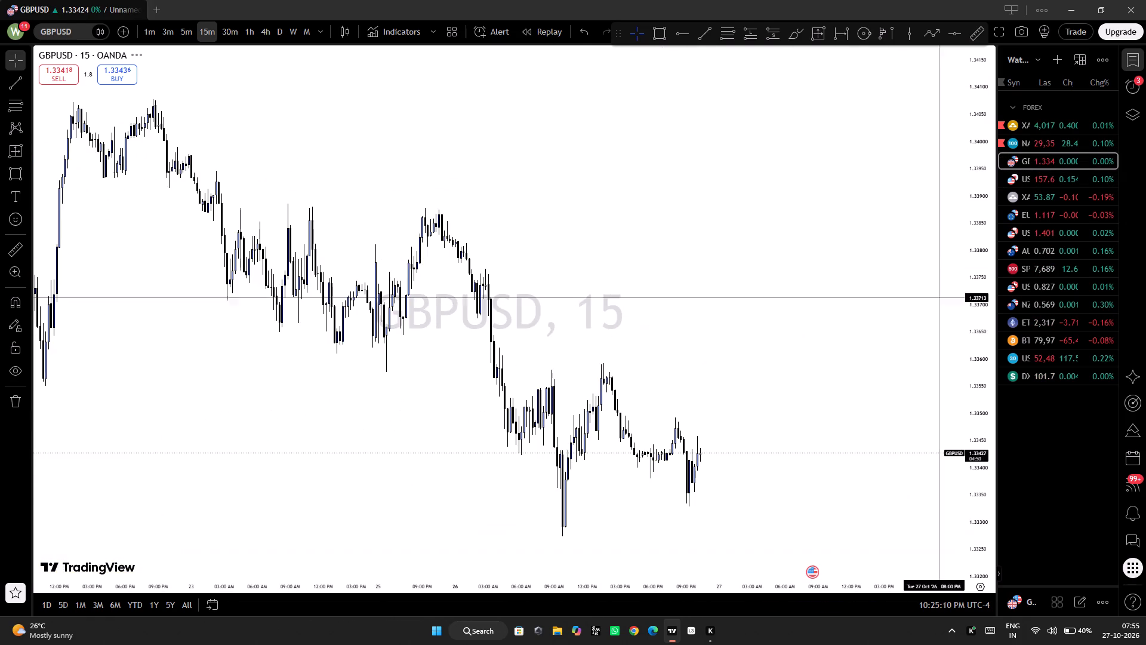
scroll(901, 352, "up", 5)
scroll(714, 436, "up", 2)
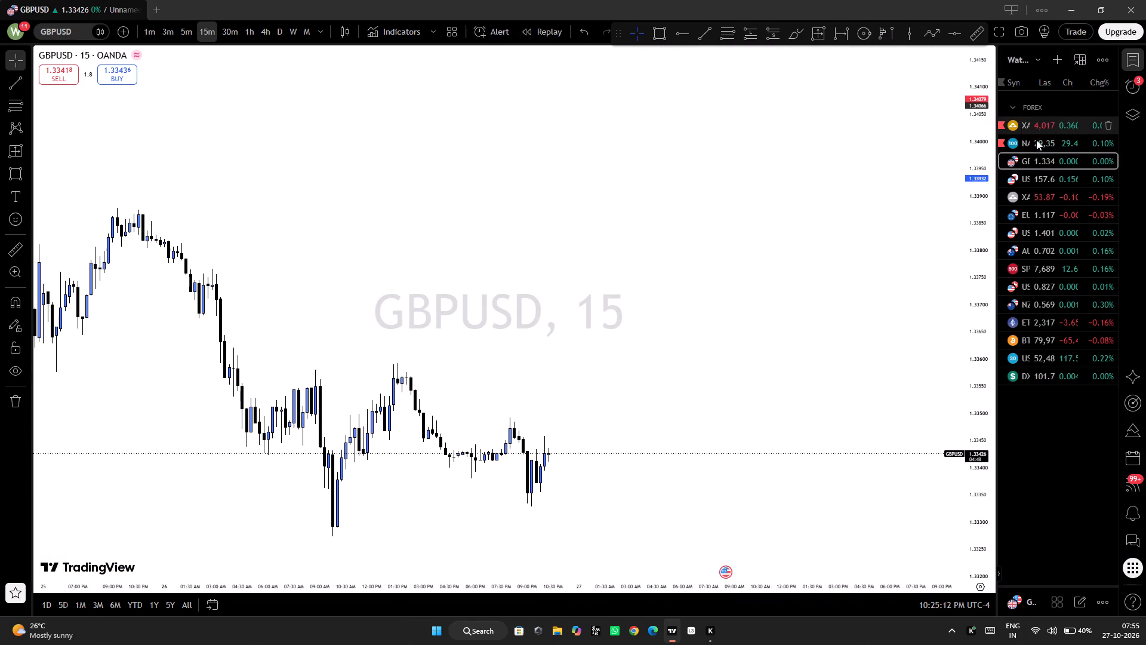
left_click(1036, 140)
left_click_drag(655, 240, 793, 340)
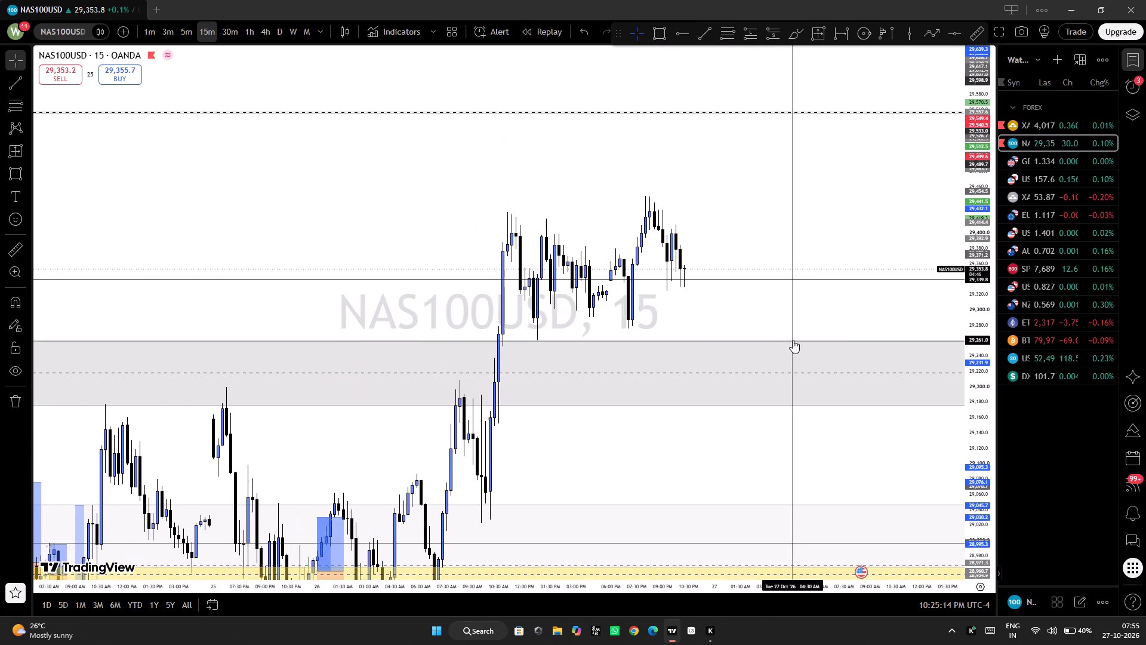
left_click_drag(750, 489, 836, 298)
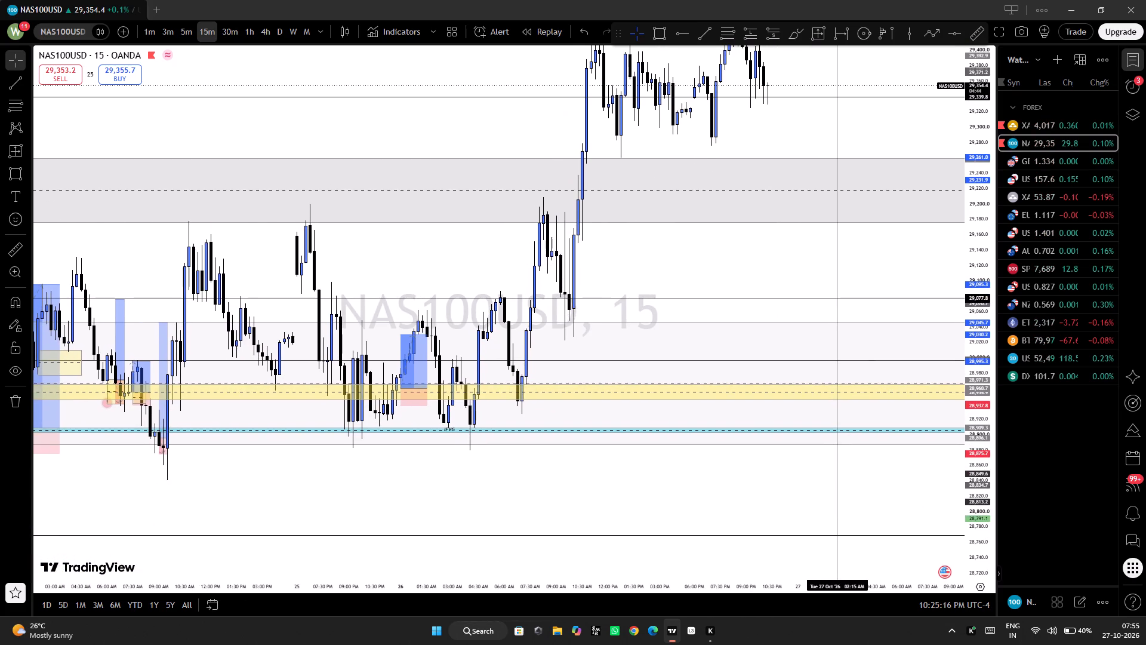
left_click_drag(836, 298, 740, 415)
left_click_drag(727, 375, 730, 416)
scroll(730, 416, "up", 1)
left_click_drag(726, 419, 715, 431)
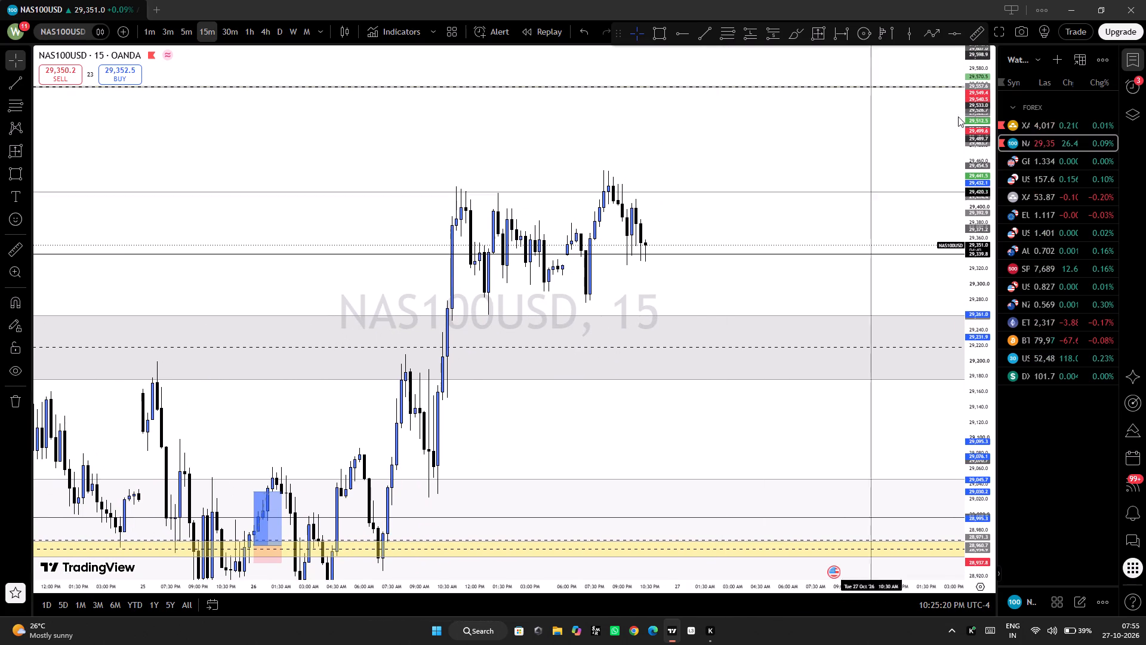
Examine XAUUSD on the 15-minute chart, focusing on recent candles around the marked zones and the open short position.
left_click(1037, 127)
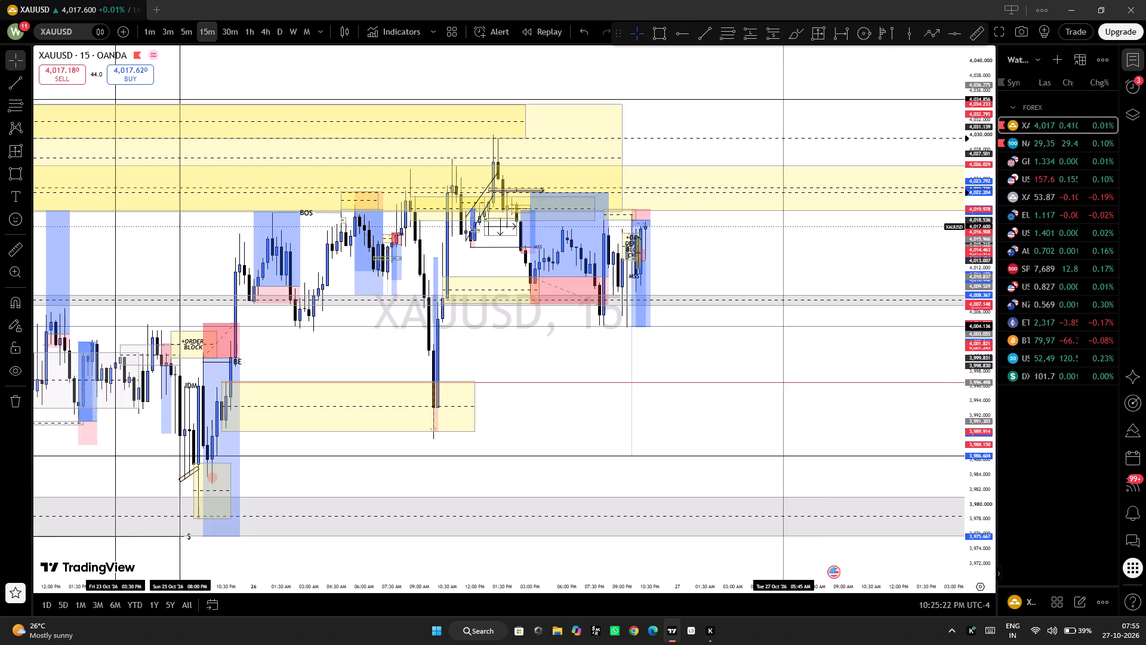
left_click_drag(768, 357, 778, 392)
scroll(780, 392, "up", 4)
left_click_drag(738, 416, 853, 408)
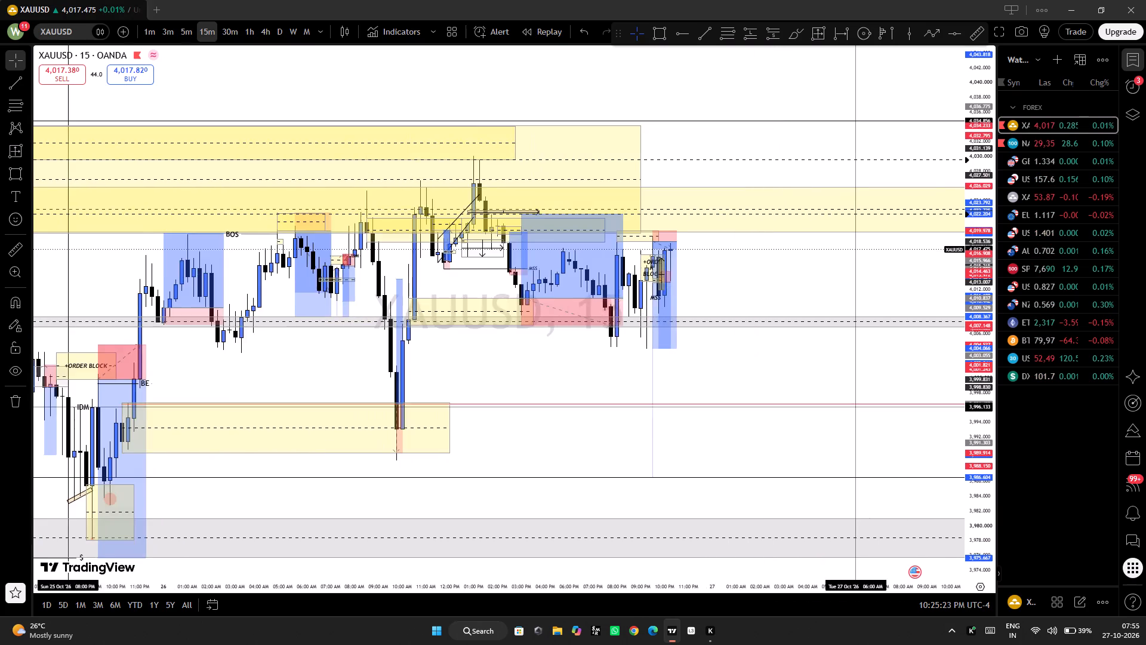
scroll(854, 407, "up", 3)
left_click_drag(975, 429, 992, 330)
left_click_drag(765, 358, 802, 361)
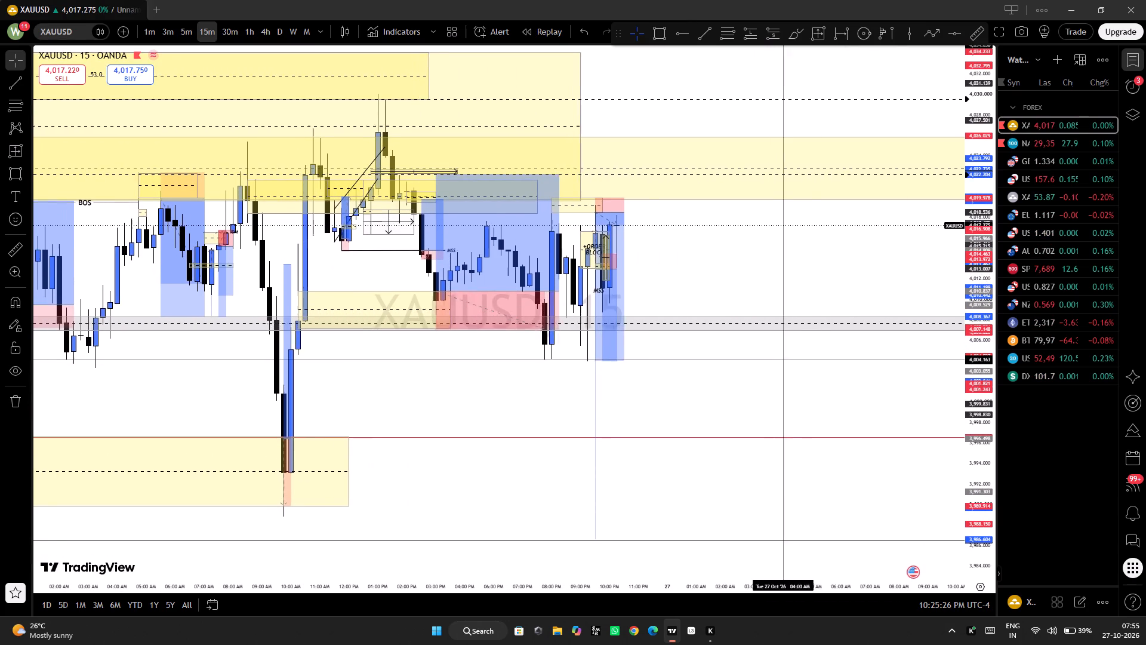
left_click_drag(802, 361, 803, 361)
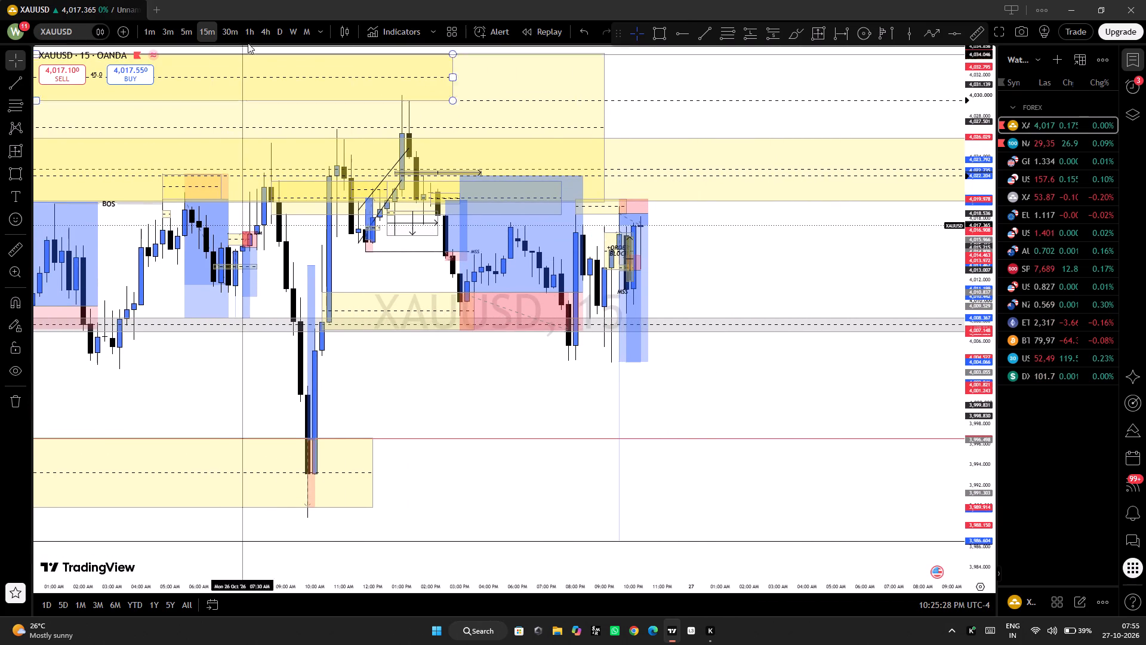
Examine the XAUUSD 5-minute chart close up and inspect the open short position's stop, target and risk/reward figures.
left_click(178, 30)
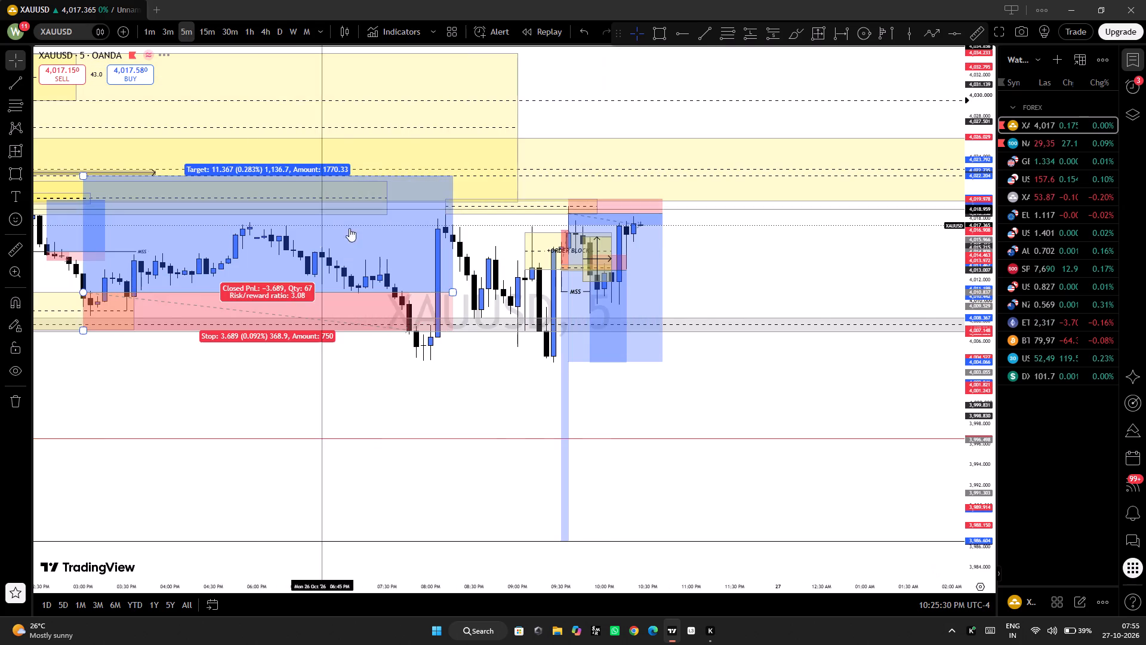
scroll(567, 374, "down", 3)
scroll(714, 434, "up", 3)
left_click_drag(697, 451, 708, 474)
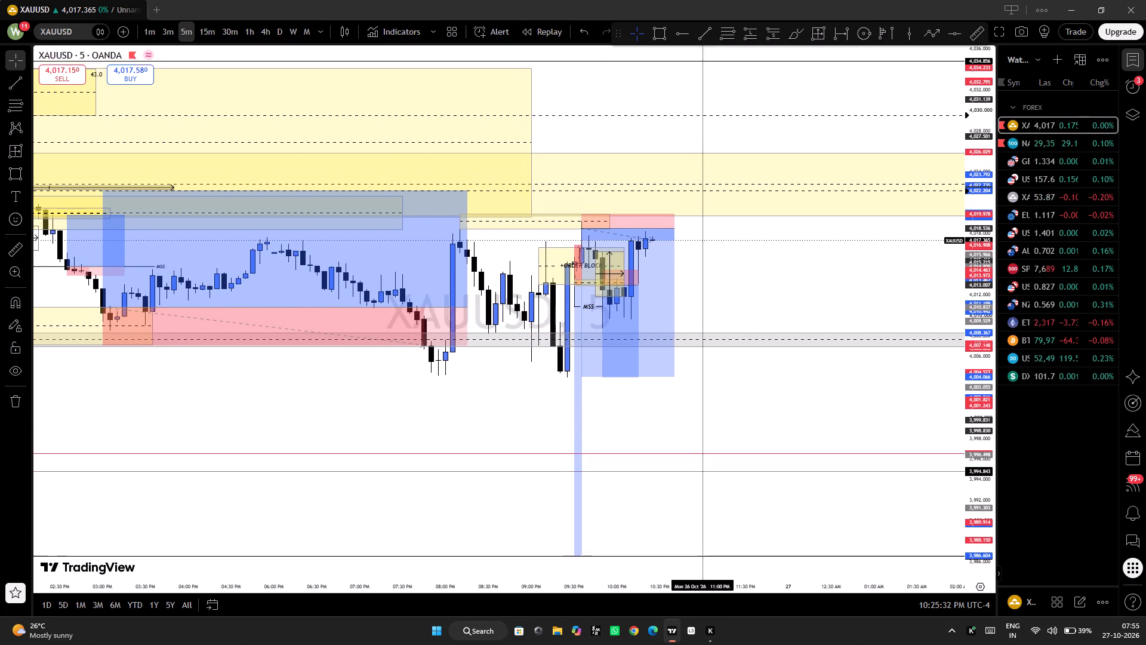
left_click_drag(708, 474, 719, 479)
left_click_drag(982, 441, 1006, 188)
scroll(859, 241, "up", 2)
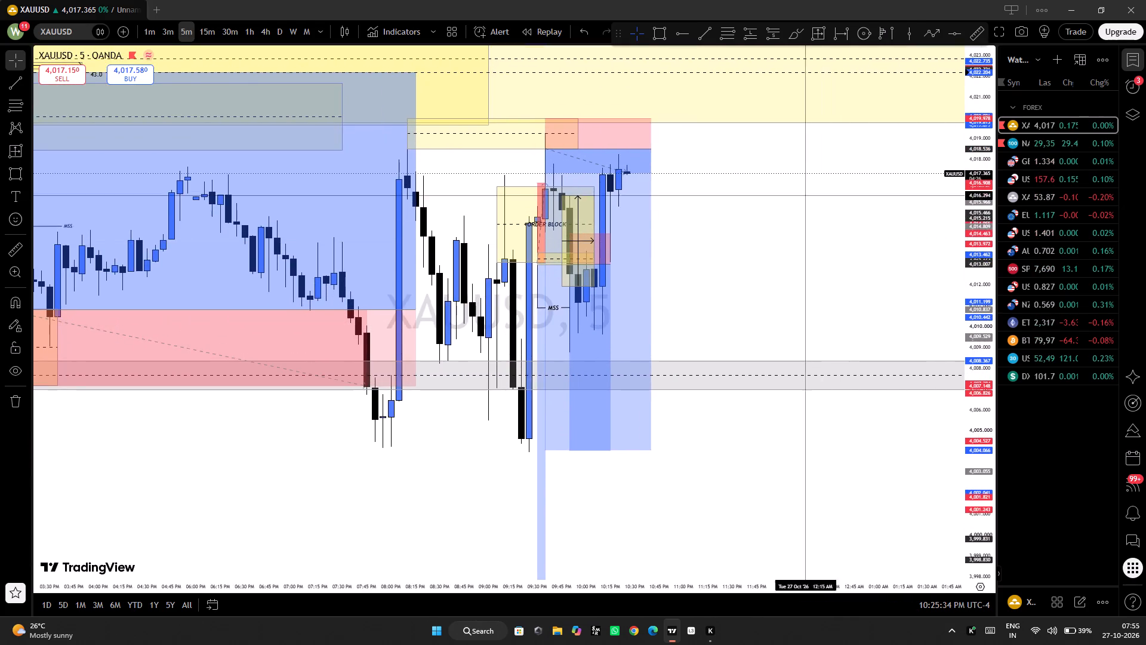
left_click_drag(807, 193, 897, 260)
scroll(839, 260, "up", 1)
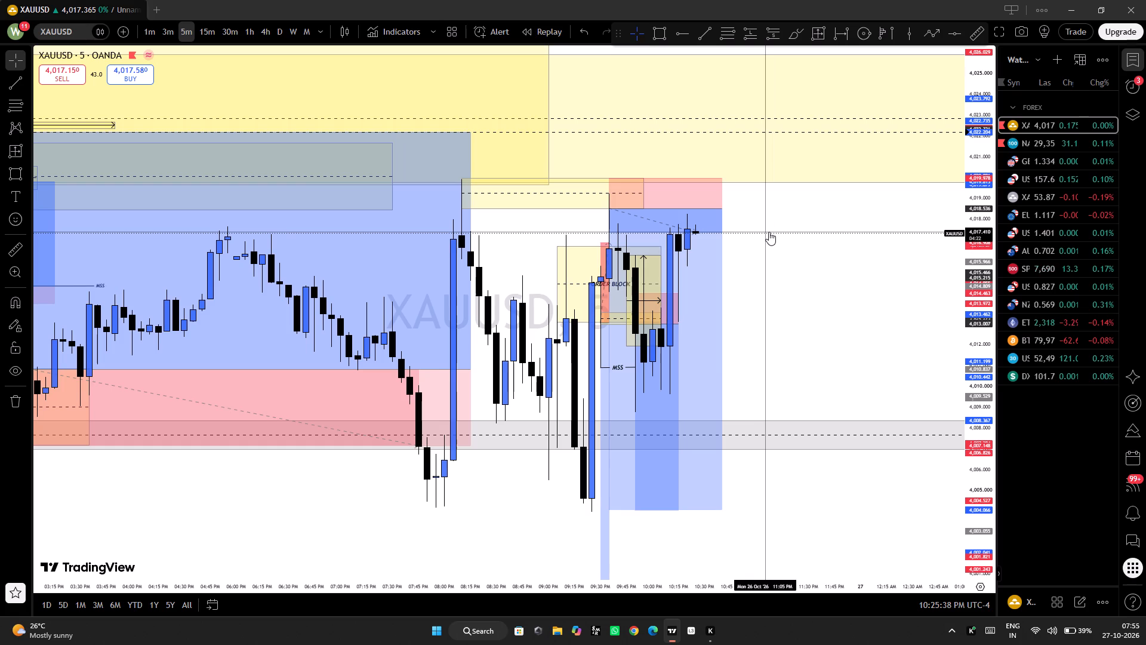
left_click(763, 262)
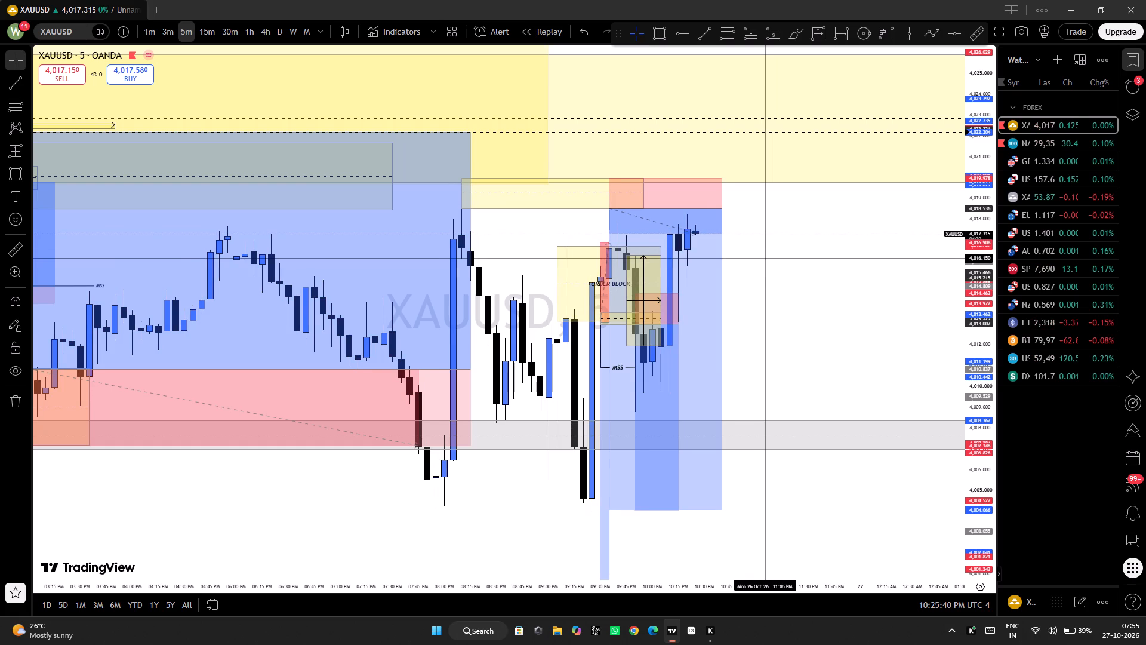
scroll(764, 258, "up", 1)
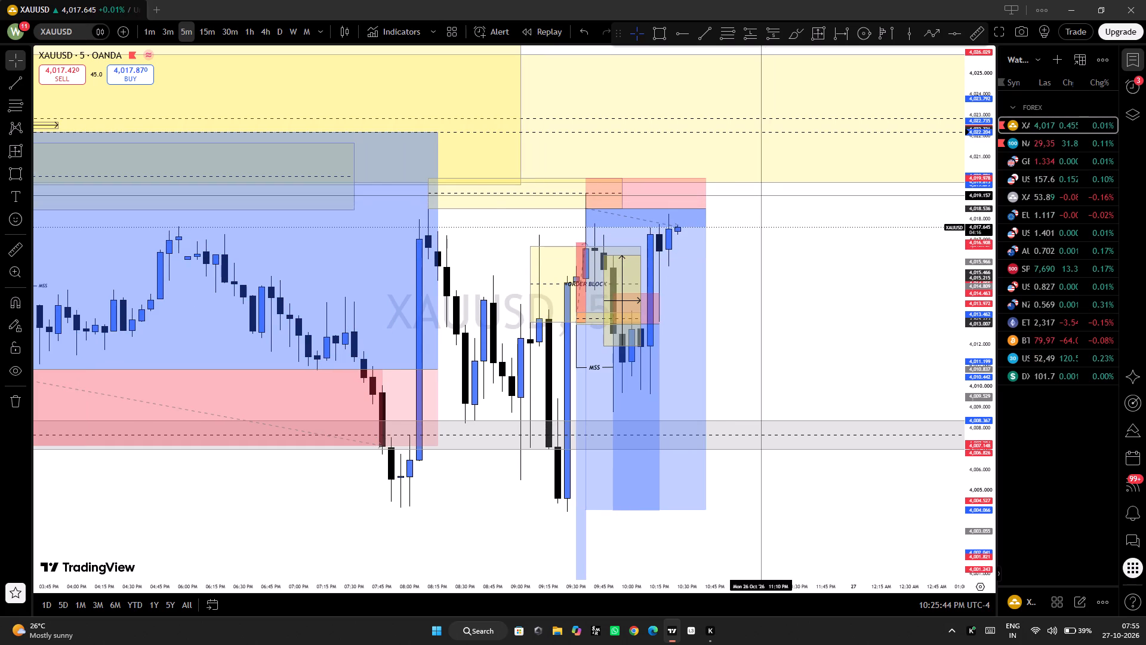
left_click(697, 333)
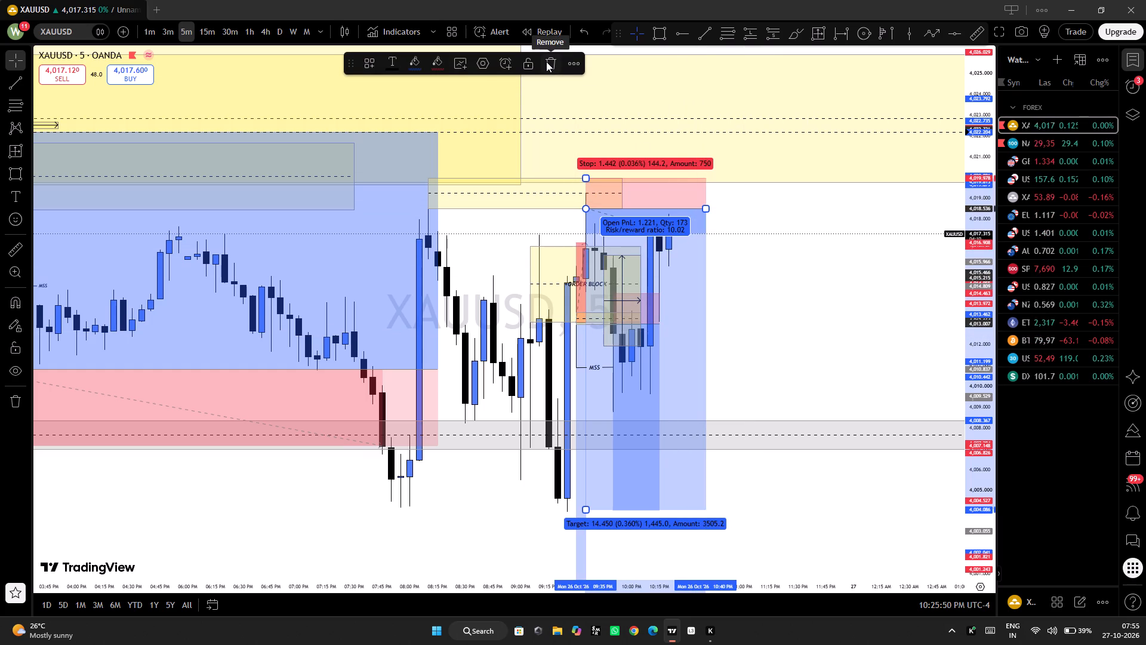
left_click(778, 284)
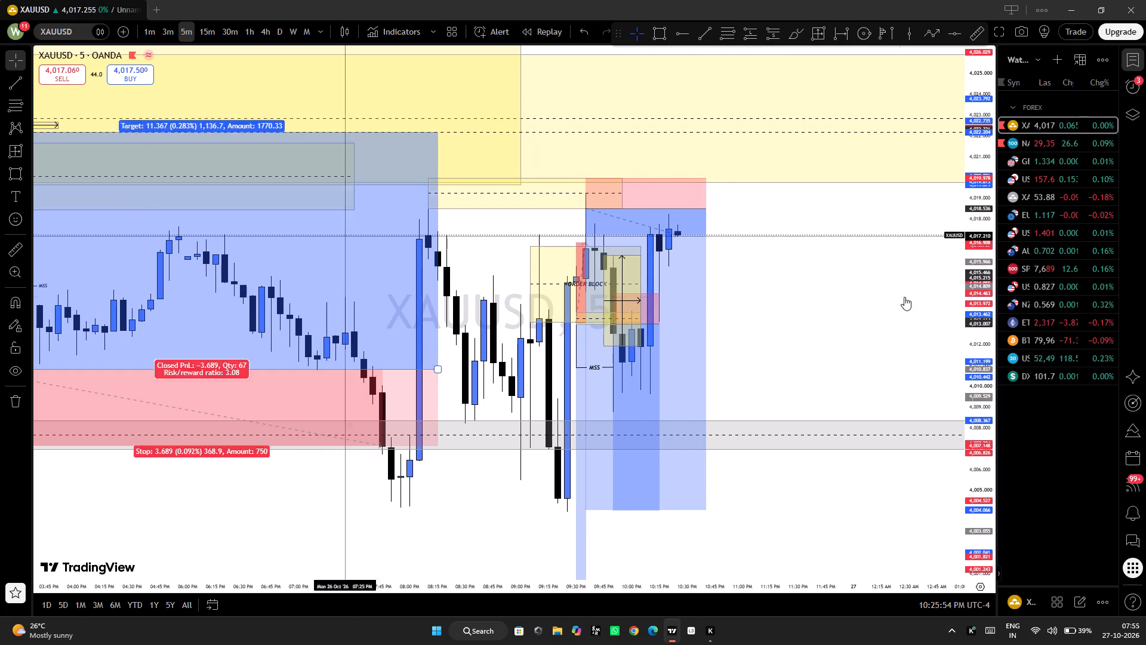
Draw a short position at the latest XAUUSD 5-minute candle with entry about 4,017.98, stop about 4,019.30 and target about 4,004.10.
double_click(16, 149)
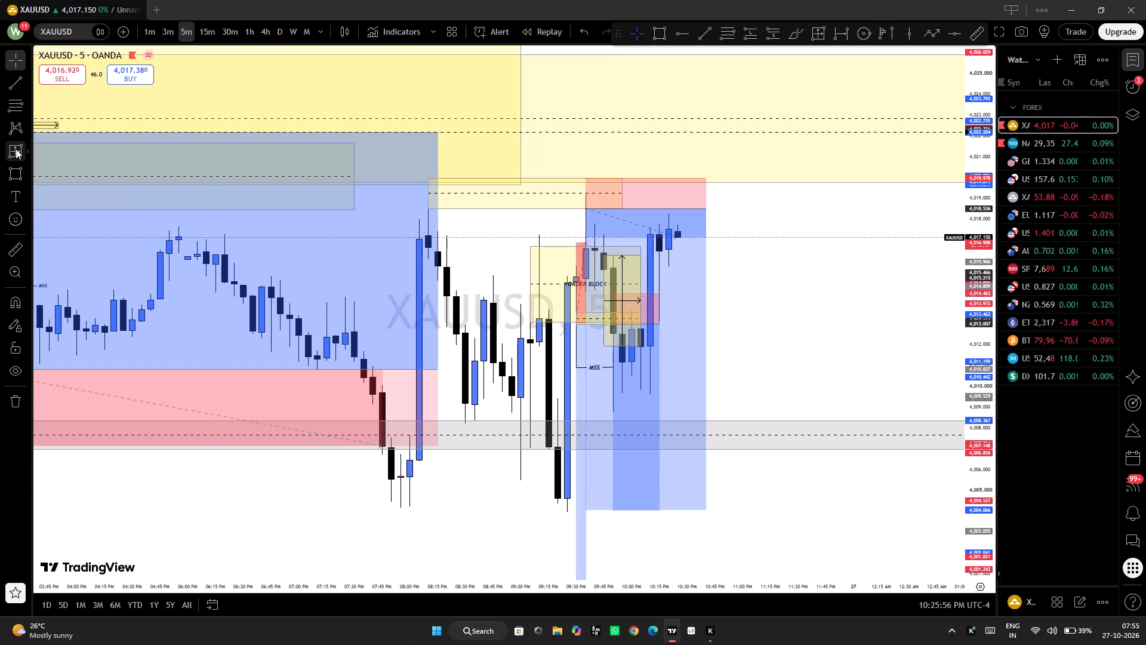
left_click(71, 189)
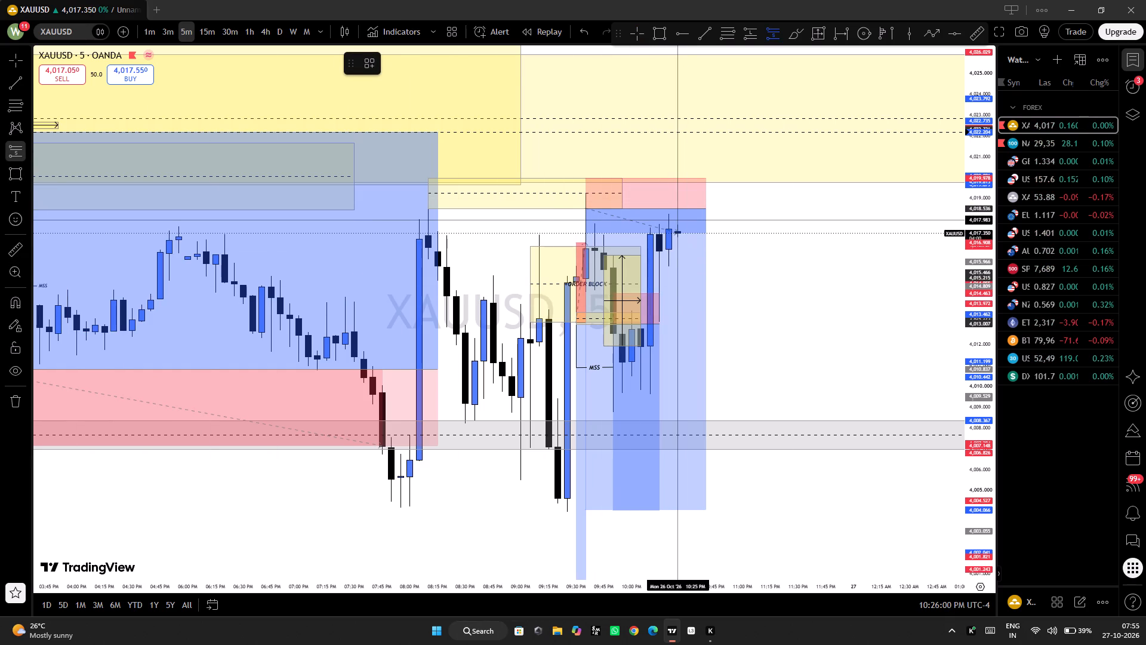
left_click(677, 220)
left_click_drag(679, 153, 671, 186)
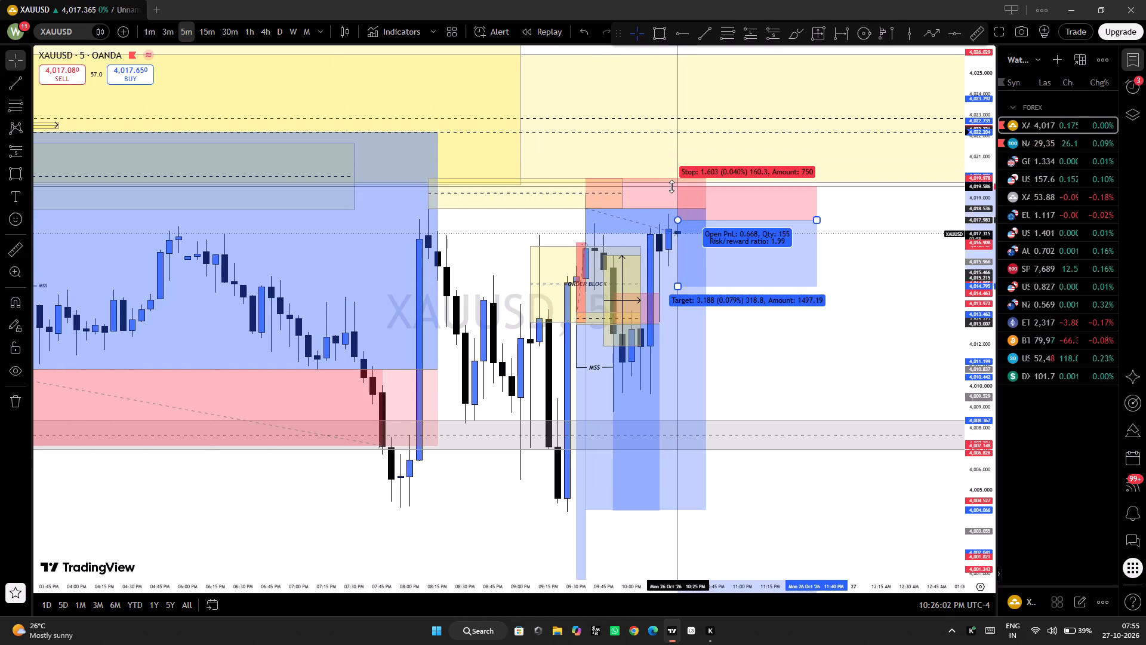
left_click_drag(671, 186, 668, 192)
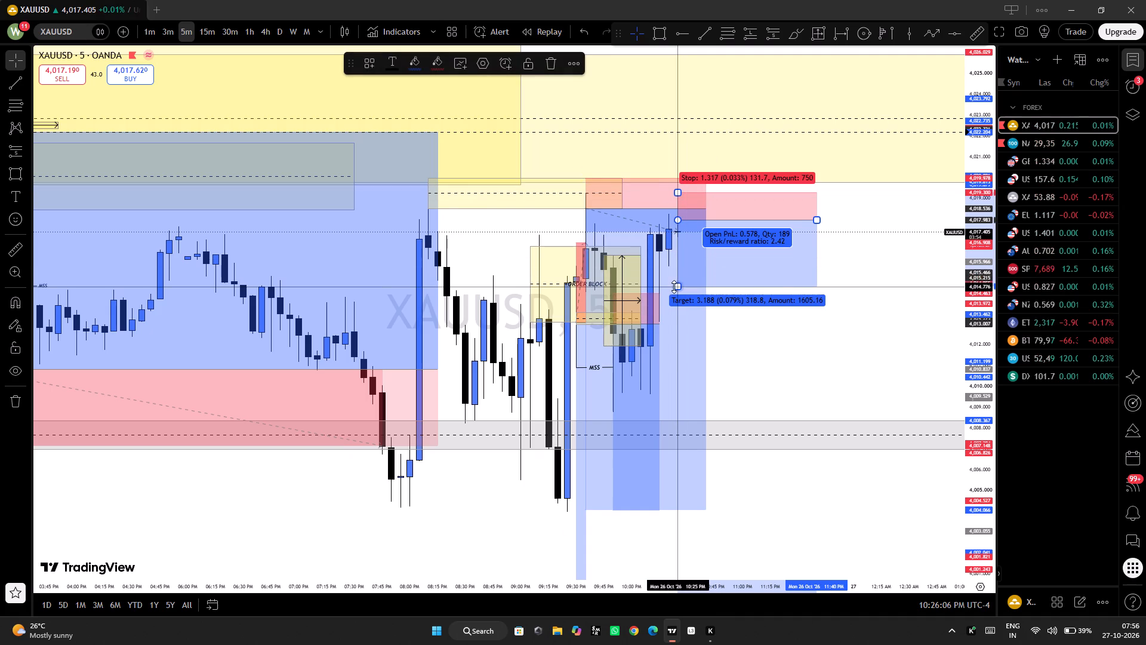
left_click_drag(679, 286, 700, 506)
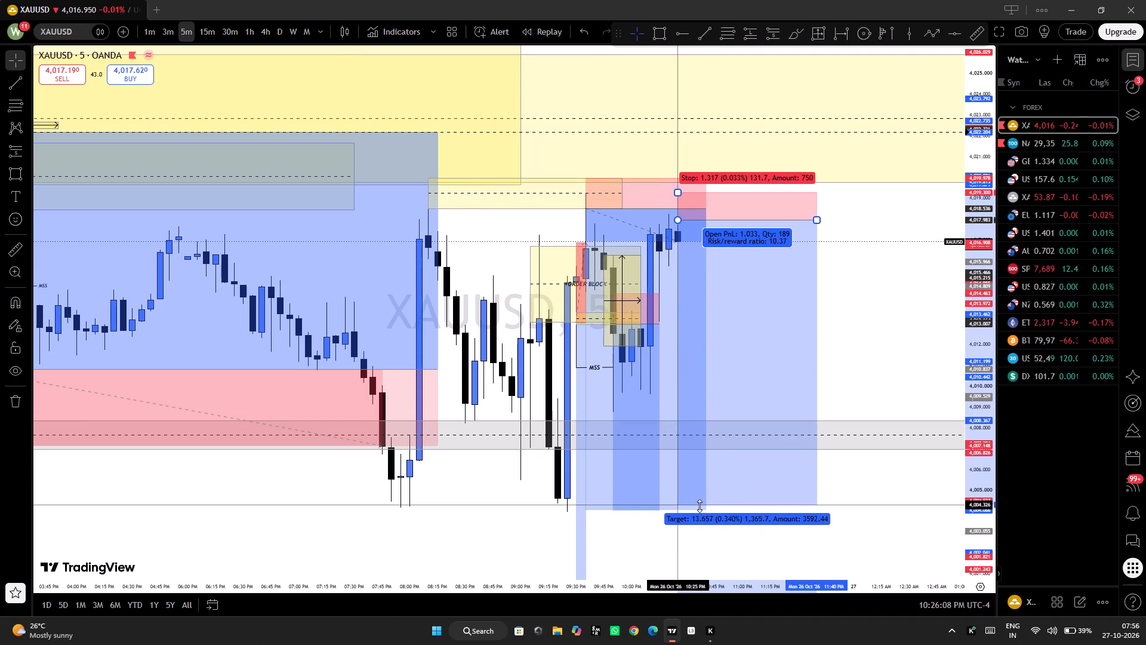
left_click_drag(700, 506, 713, 509)
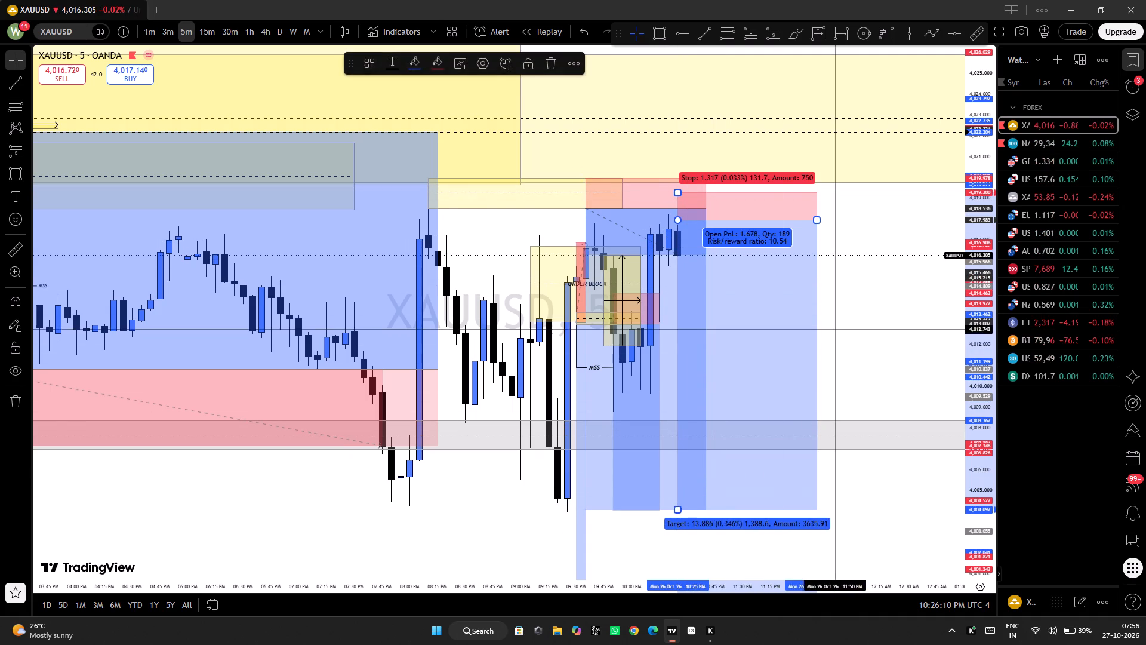
left_click(837, 329)
left_click(799, 328)
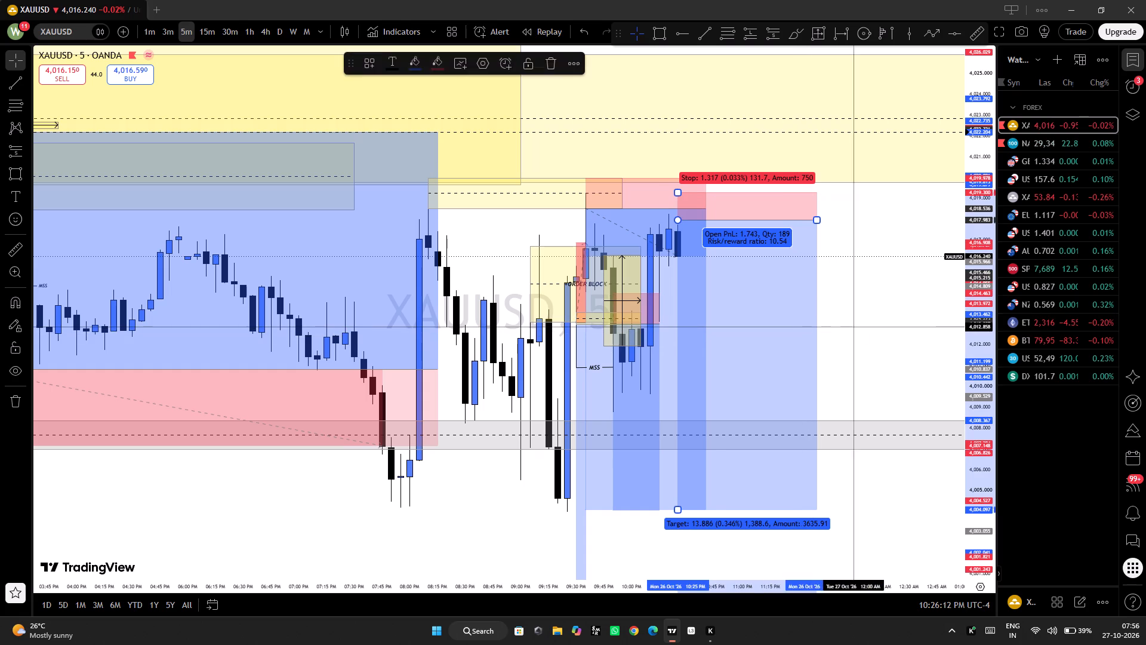
left_click(860, 327)
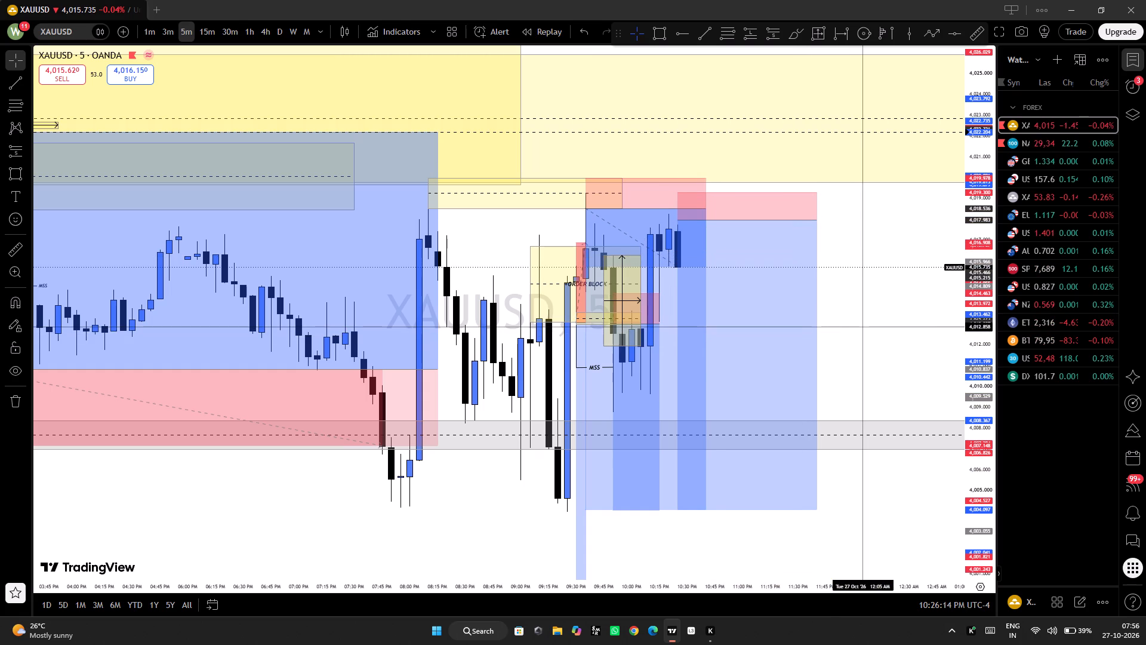
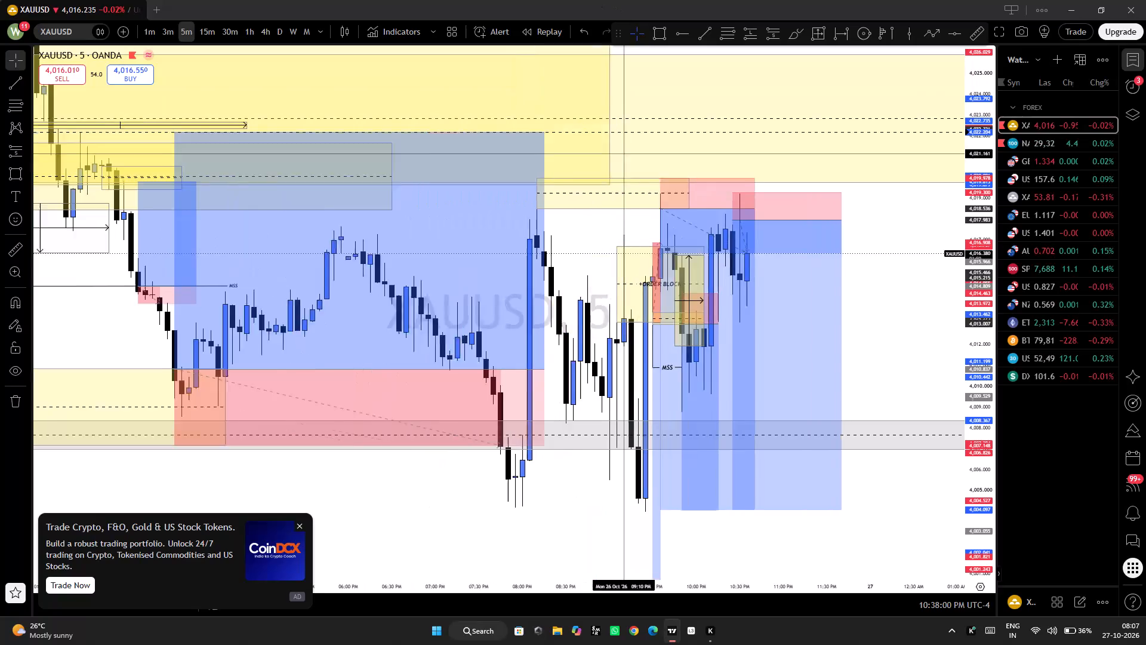
Examine recent XAUUSD 5-minute price action around the latest short positions and the yellow zones above price.
scroll(703, 210, "down", 3)
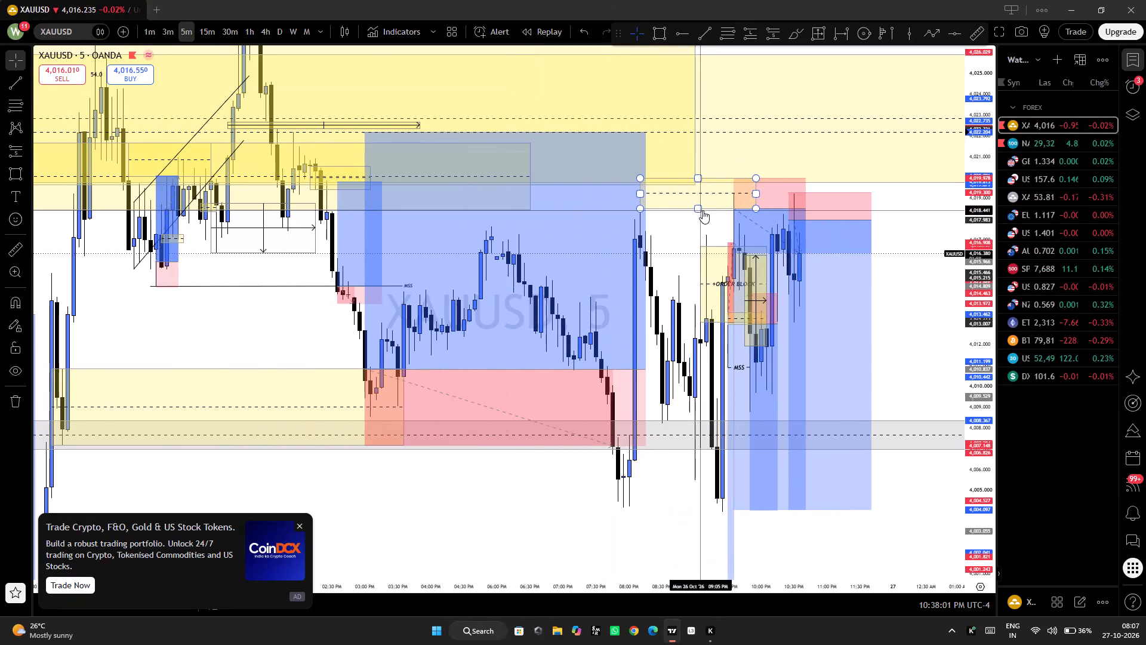
left_click_drag(896, 213, 923, 302)
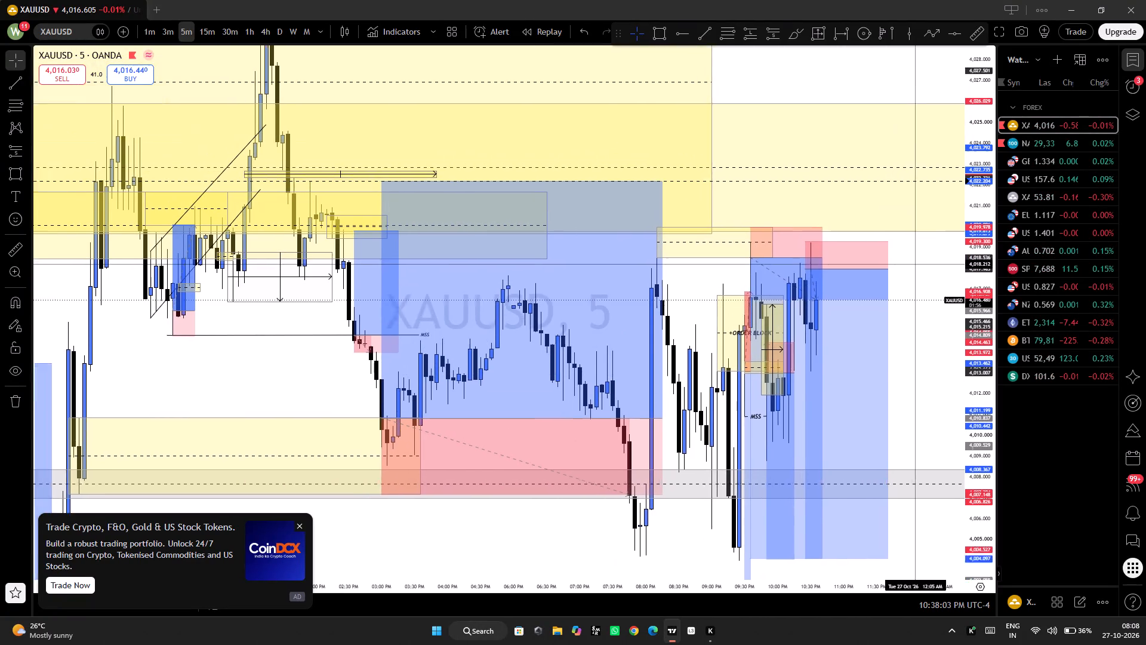
left_click_drag(923, 302, 845, 413)
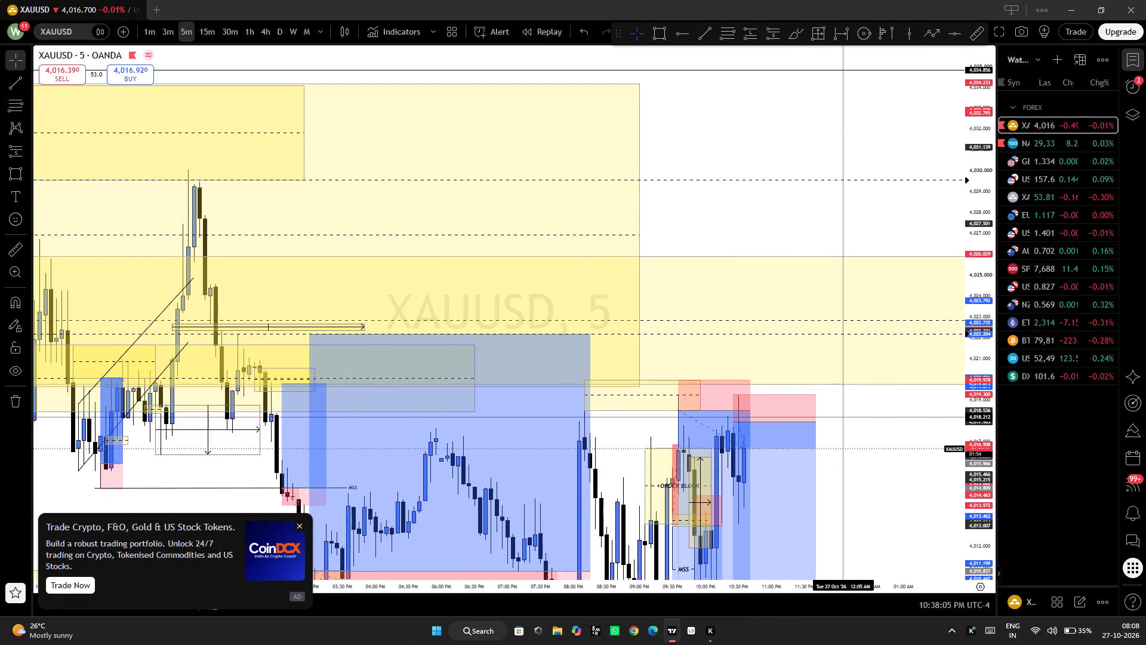
left_click_drag(845, 413, 823, 311)
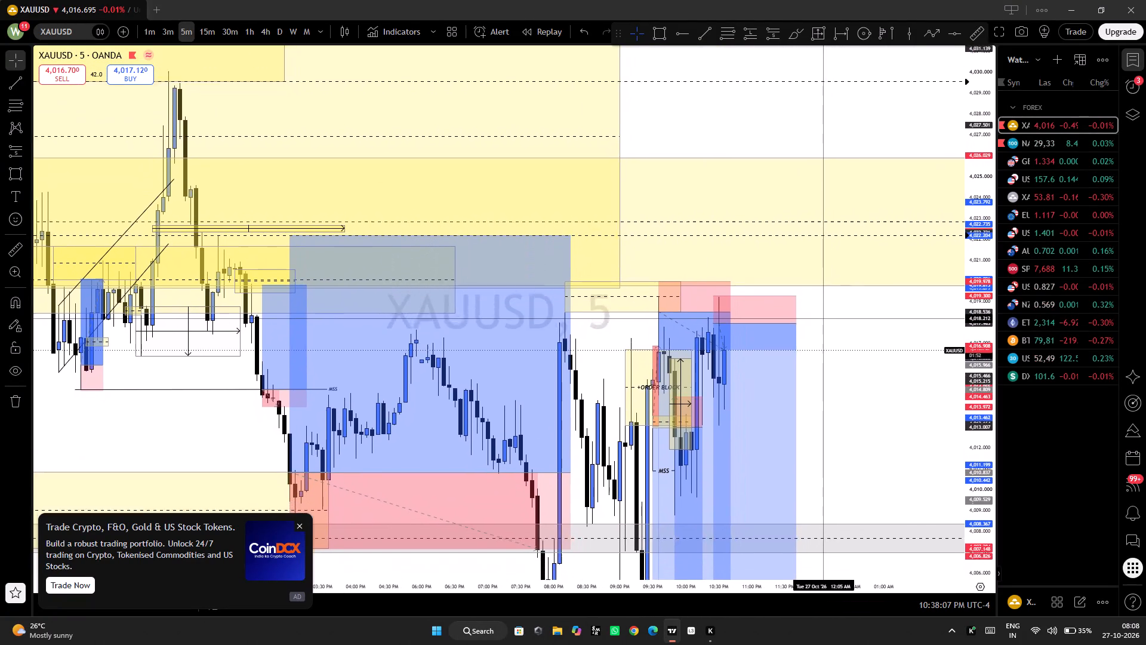
left_click_drag(823, 311, 808, 296)
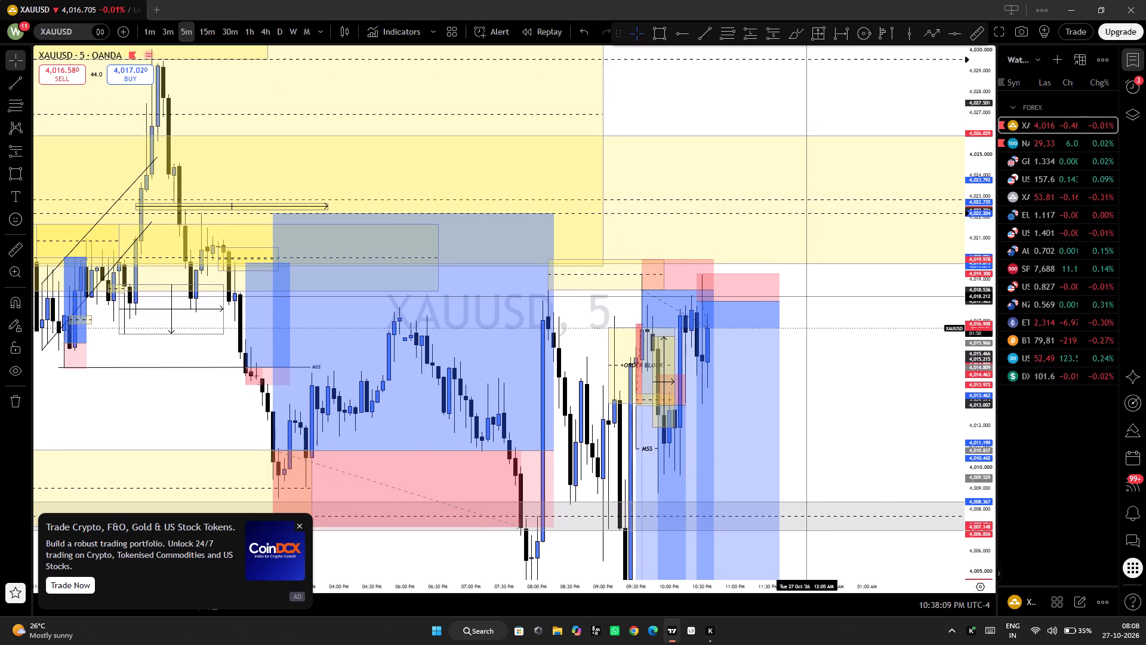
left_click_drag(808, 296, 800, 299)
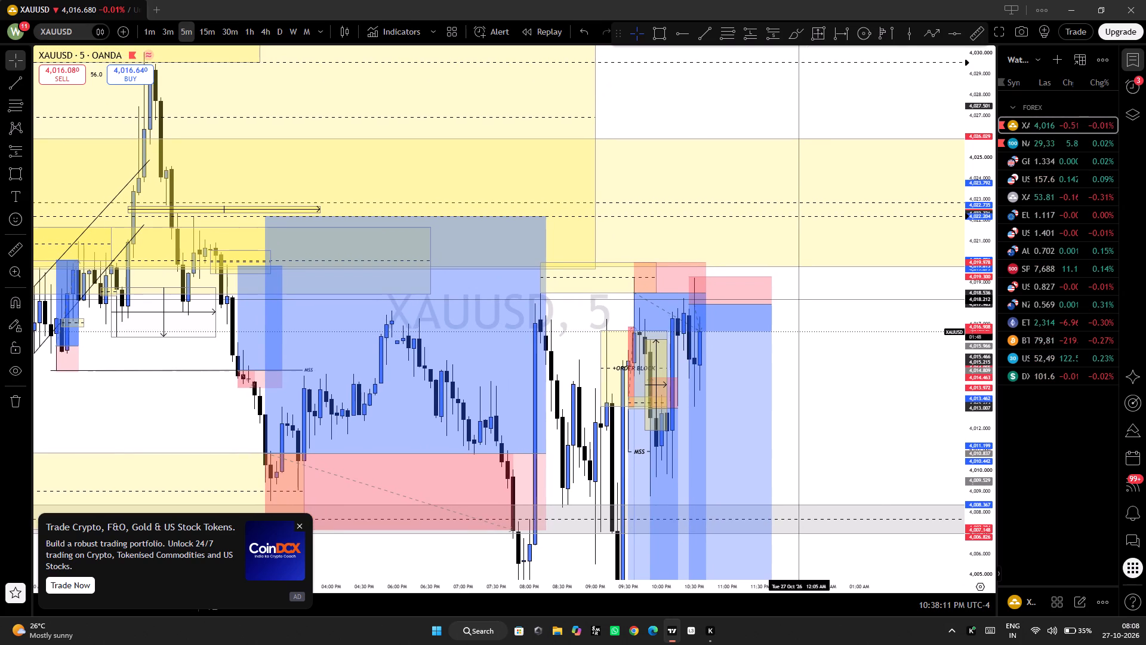
left_click_drag(800, 299, 802, 276)
left_click(802, 276)
scroll(817, 360, "up", 2)
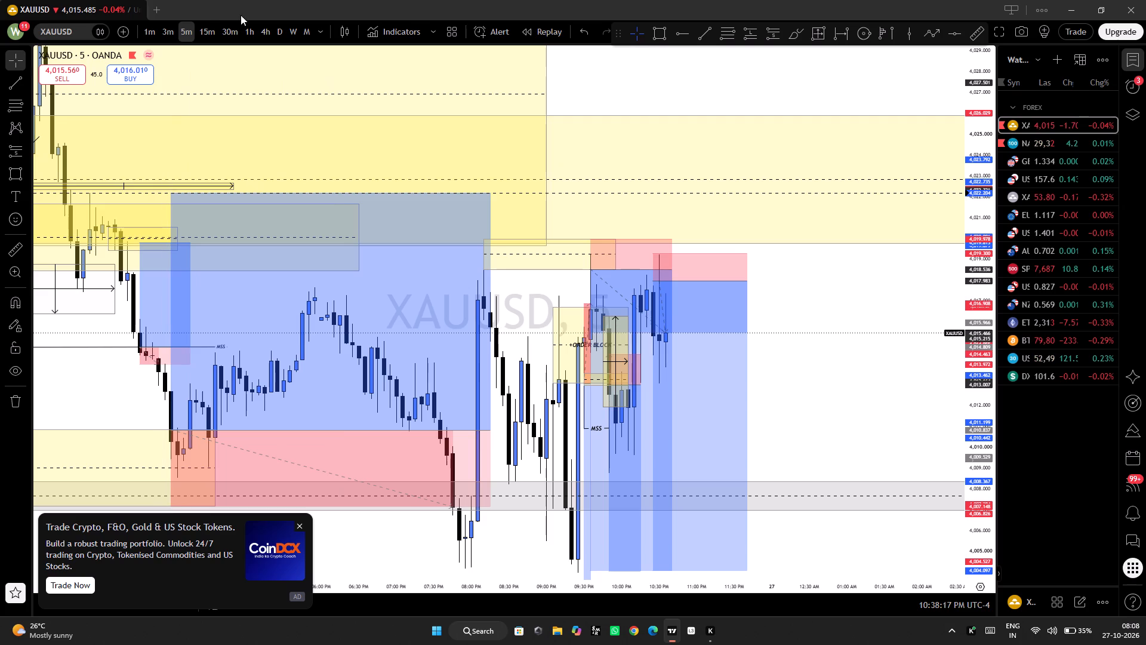
Switch XAUUSD to the 3-minute timeframe and examine the latest candles around the drawn short positions.
left_click(164, 33)
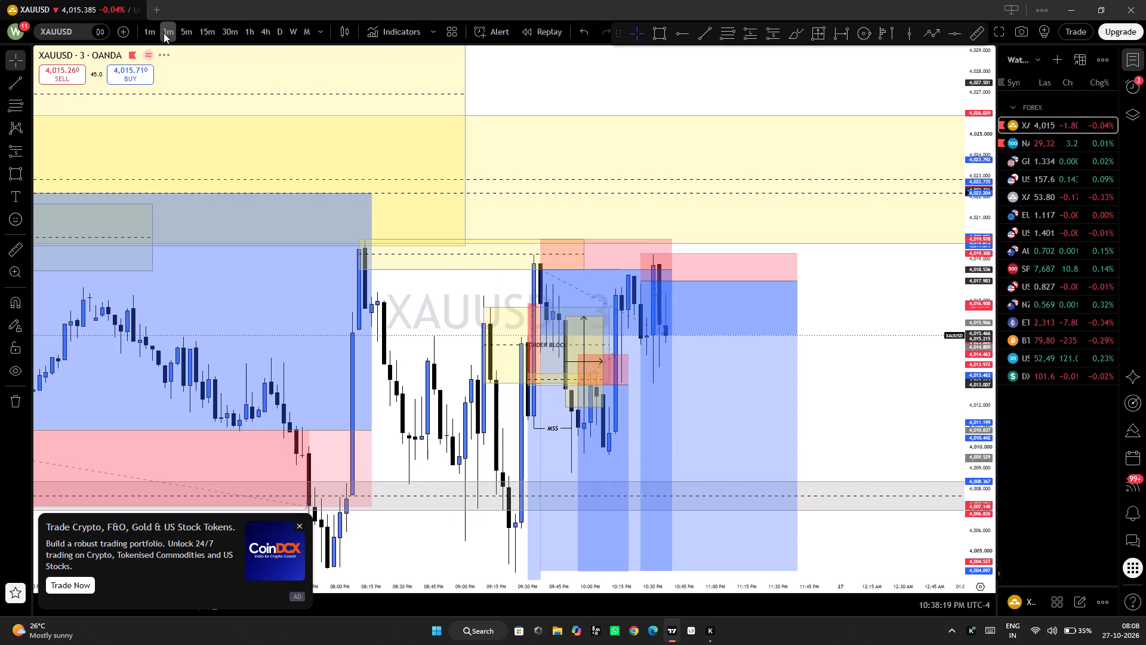
left_click_drag(861, 398, 837, 402)
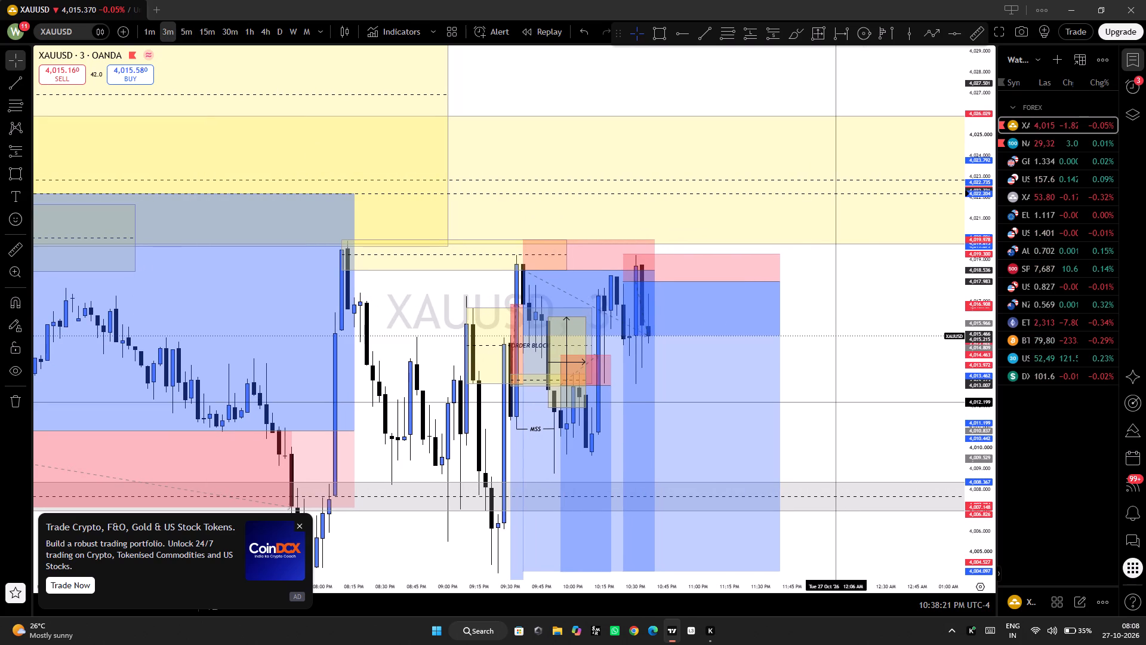
left_click(841, 408)
left_click_drag(842, 407, 842, 401)
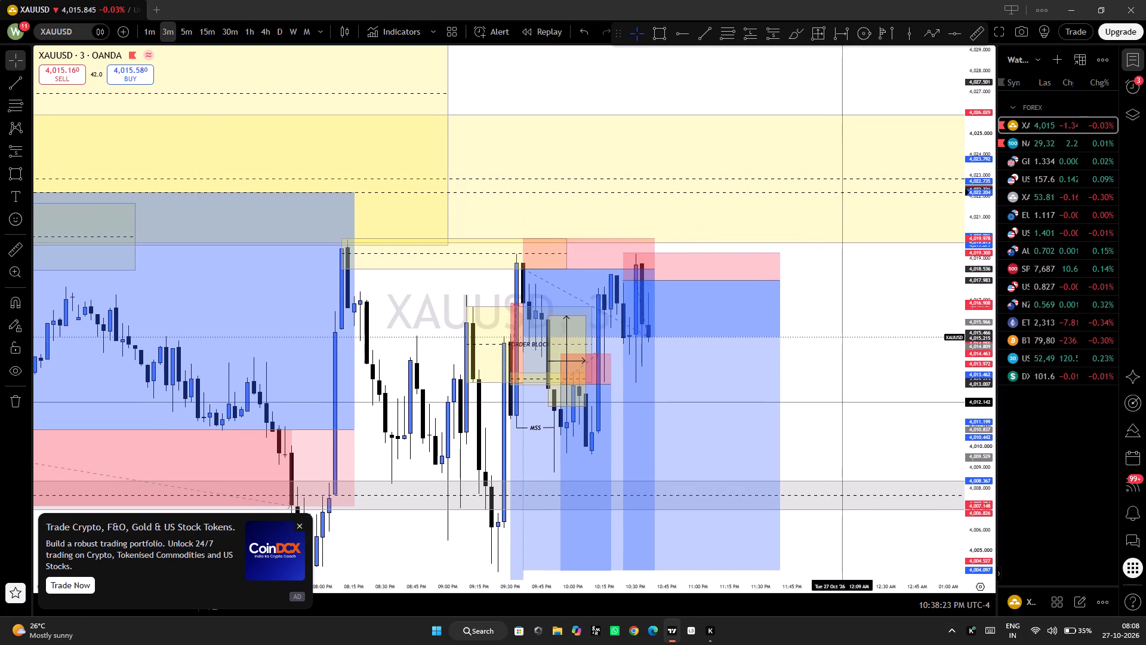
left_click_drag(842, 401, 836, 392)
On the XAUUSD 1-minute chart, delete the three short positions whose targets sit at about 4,004.
left_click(148, 36)
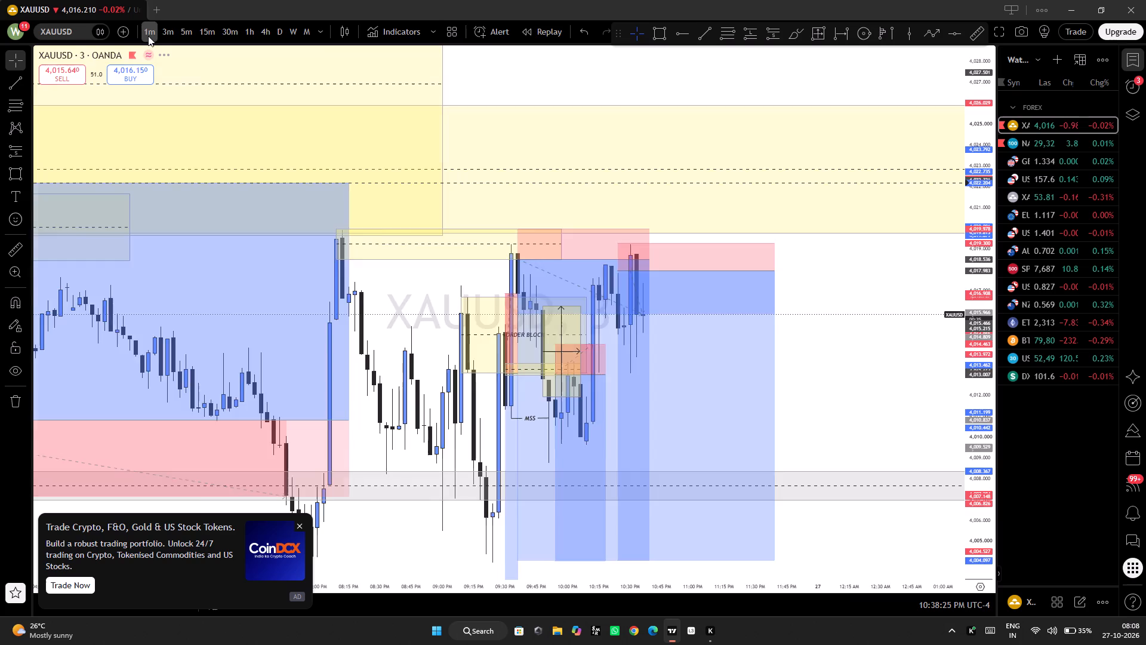
scroll(629, 408, "down", 2)
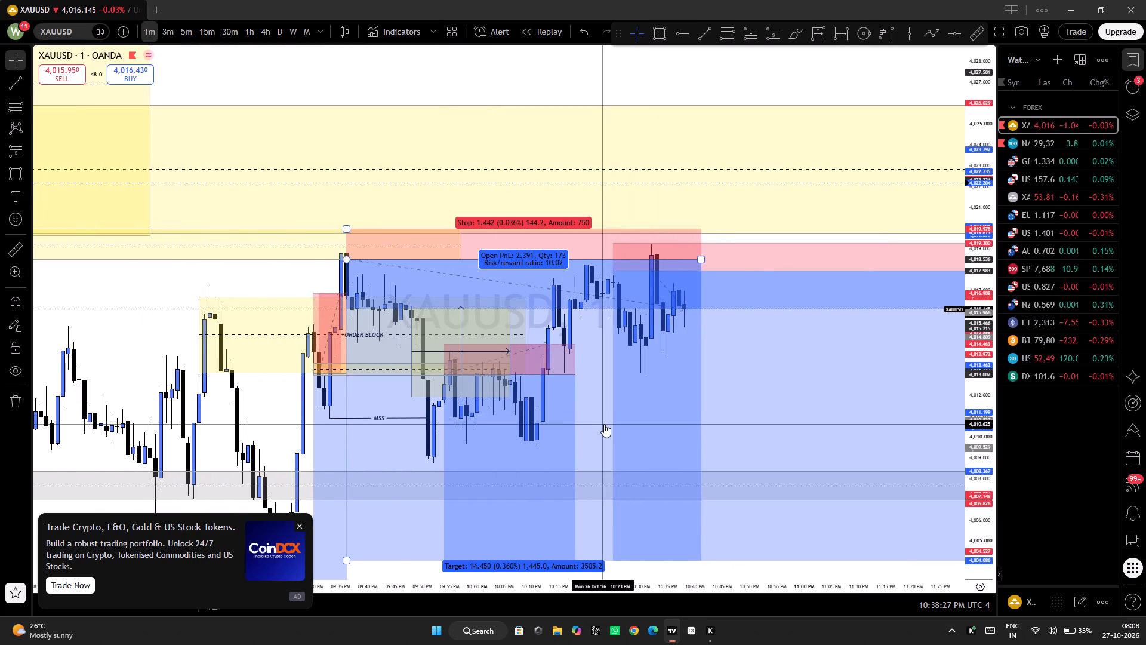
scroll(604, 424, "up", 2)
left_click(549, 456)
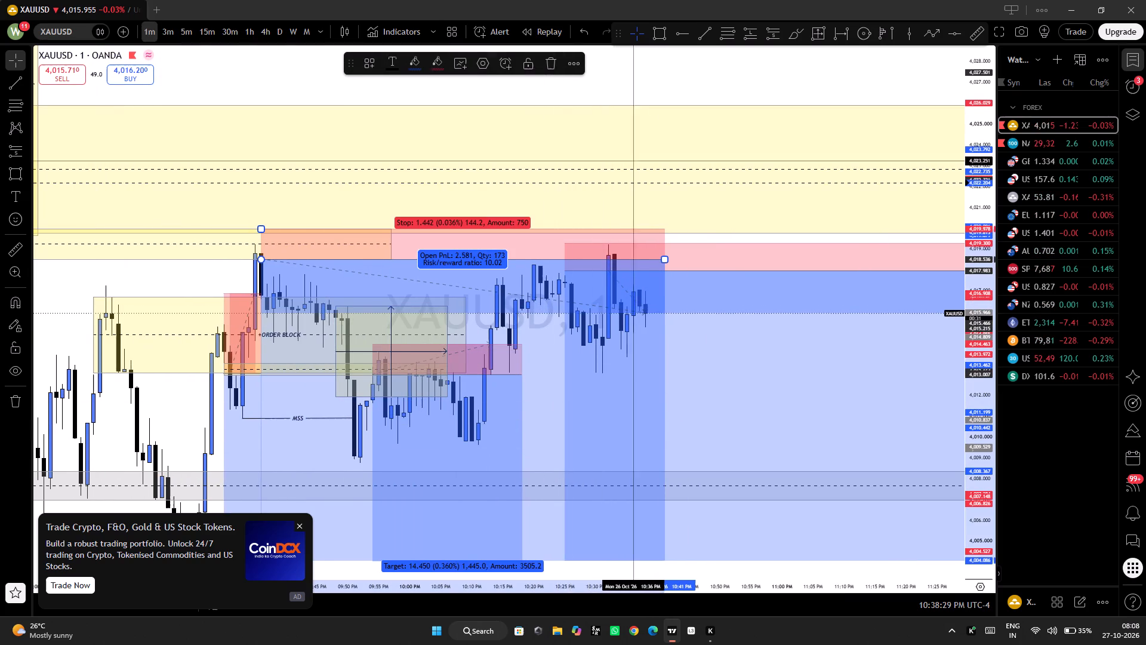
left_click(543, 66)
left_click(709, 476)
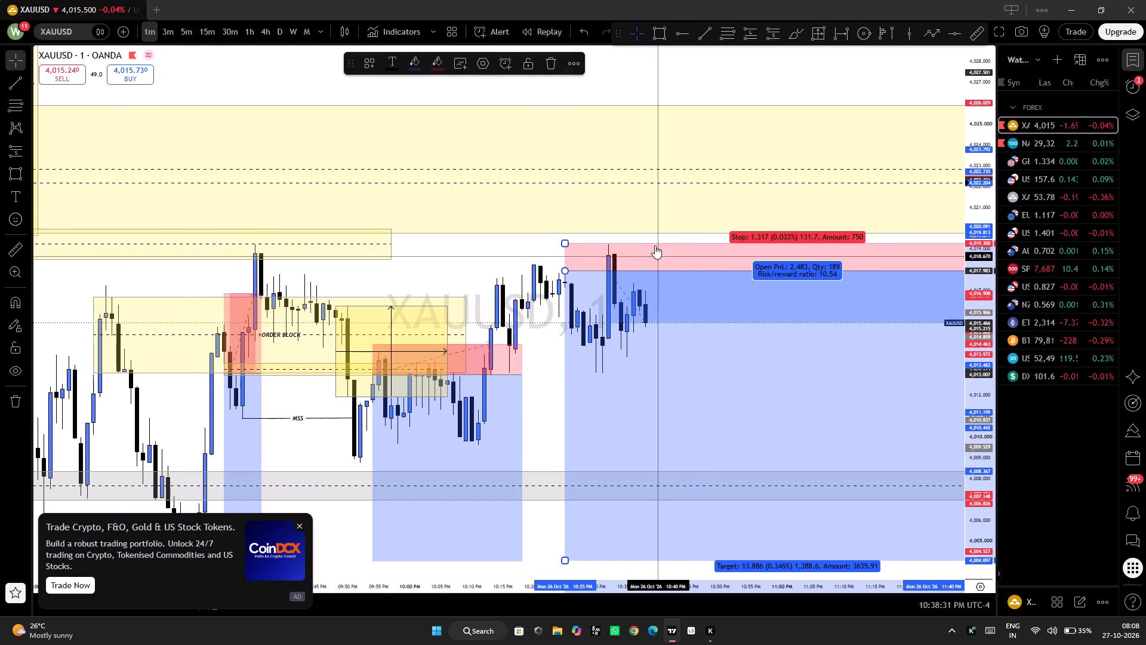
left_click(645, 357)
left_click(546, 68)
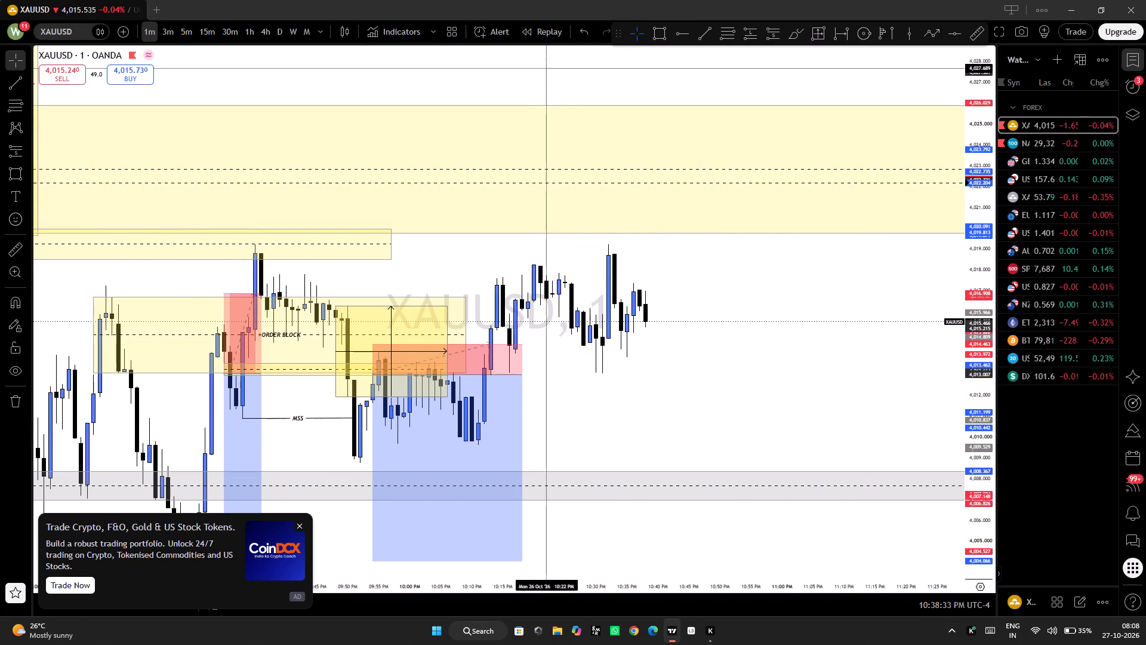
left_click(485, 423)
left_click(647, 303)
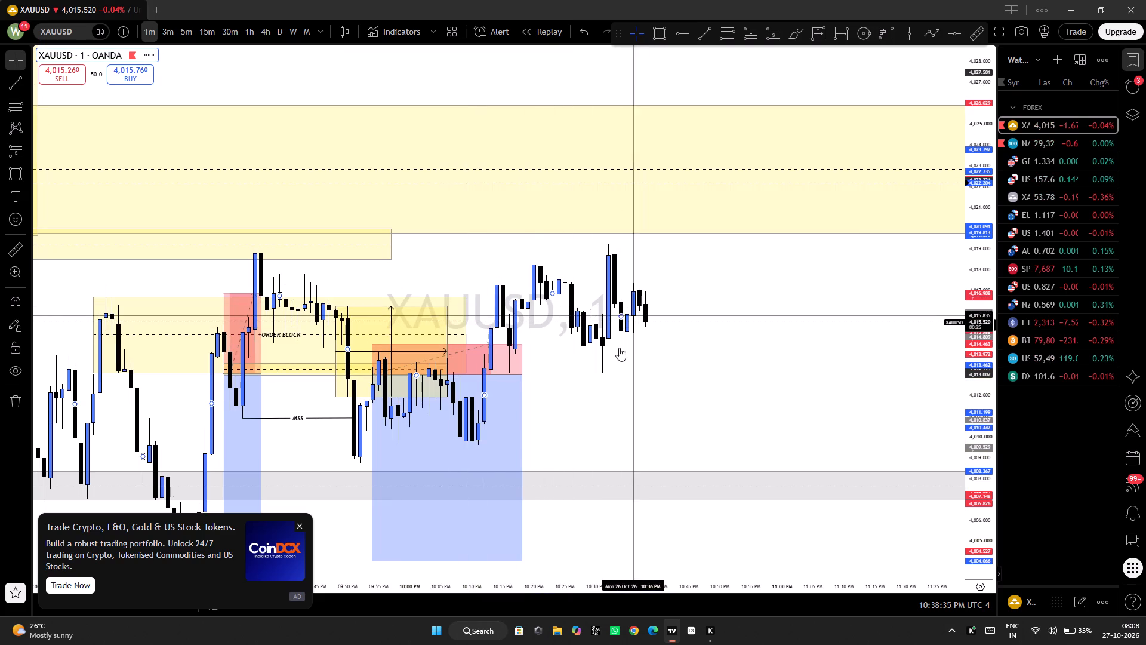
left_click(619, 348)
left_click(494, 392)
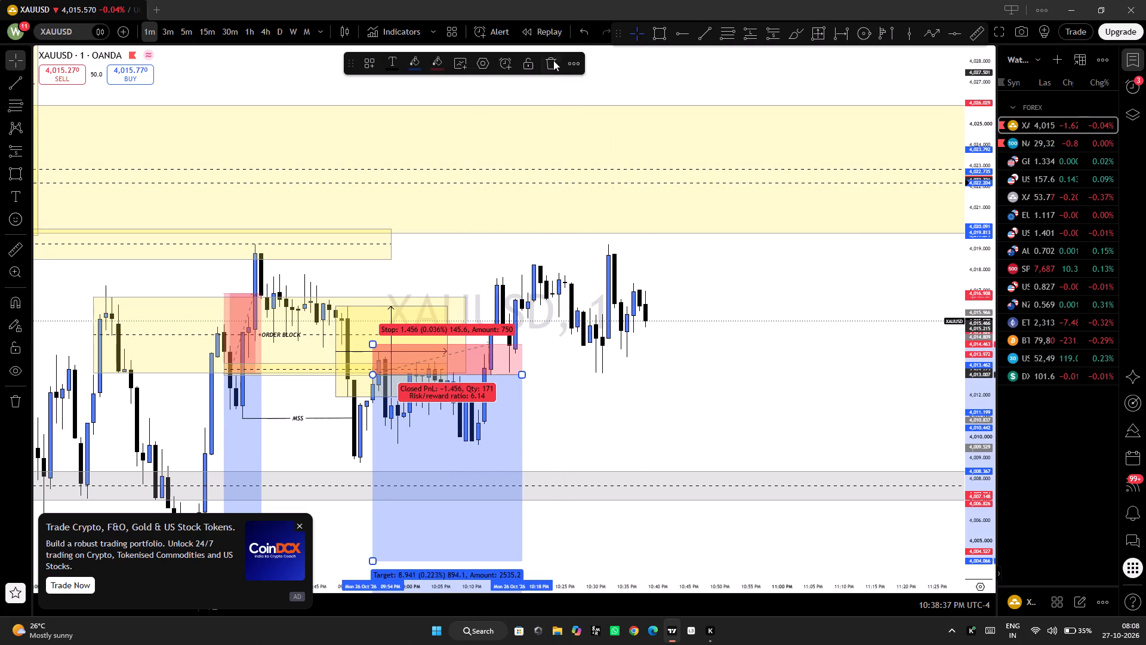
left_click(553, 60)
Examine the latest XAUUSD 1-minute candles relative to the order block zones and the grey zone below price.
left_click_drag(531, 417, 536, 405)
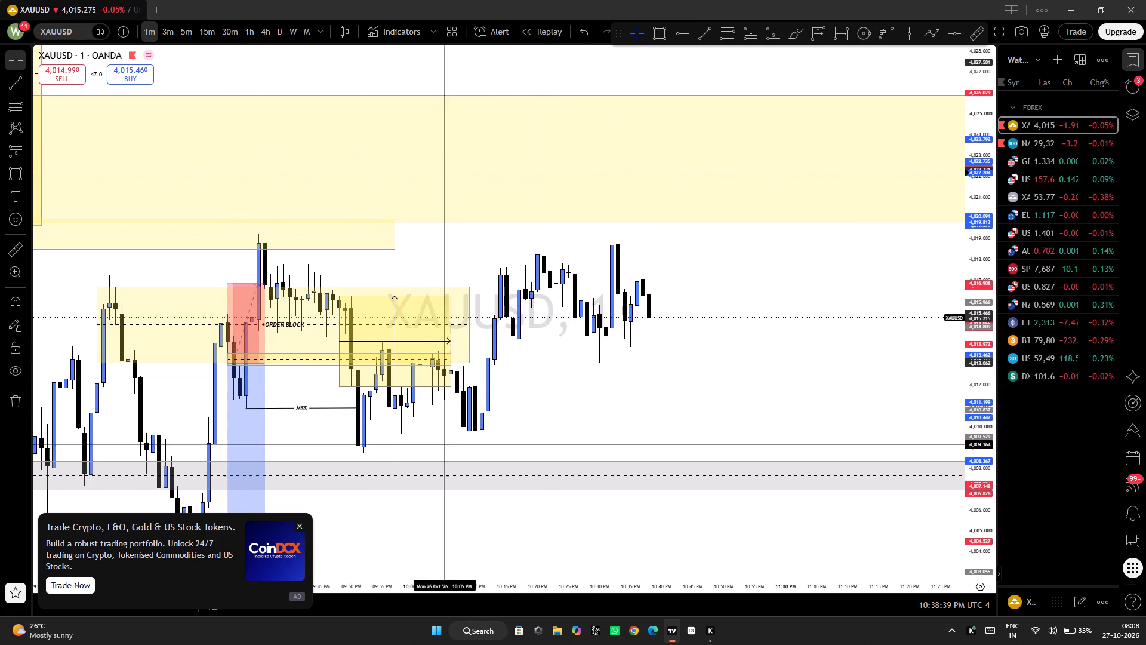
left_click_drag(605, 435, 553, 435)
left_click(612, 416)
left_click_drag(655, 404, 631, 392)
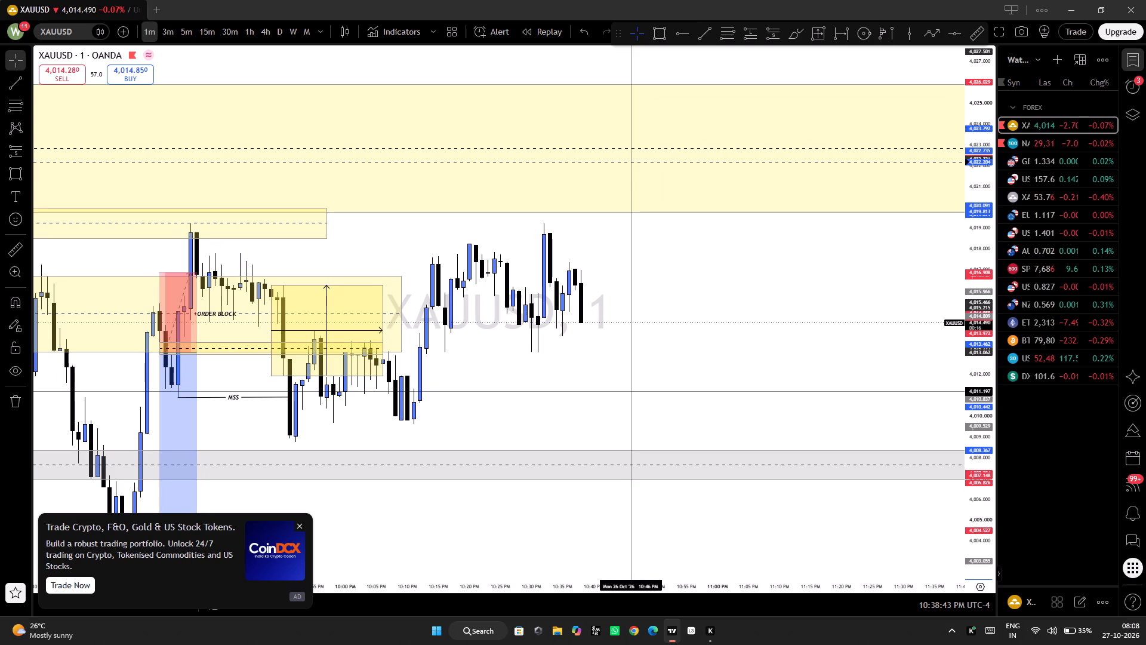